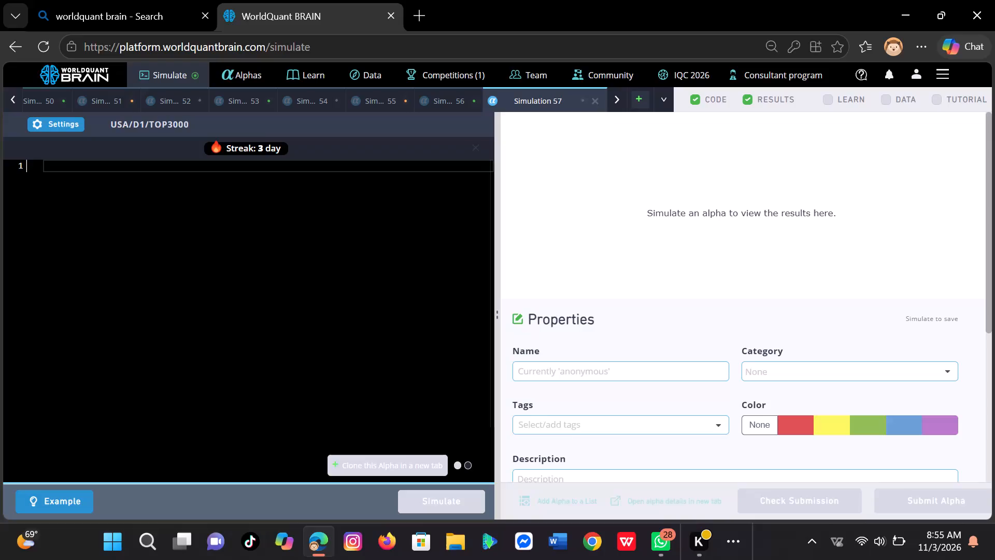
Paste the copied four-line MACD signal-line alpha with the trade_when volatility condition into the empty Simulation 57 editor and simulate it.
{"action": "key", "text": "v"}
{"action": "left_click", "coordinate": [301, 304]}
{"action": "key", "text": "ctrl+v"}
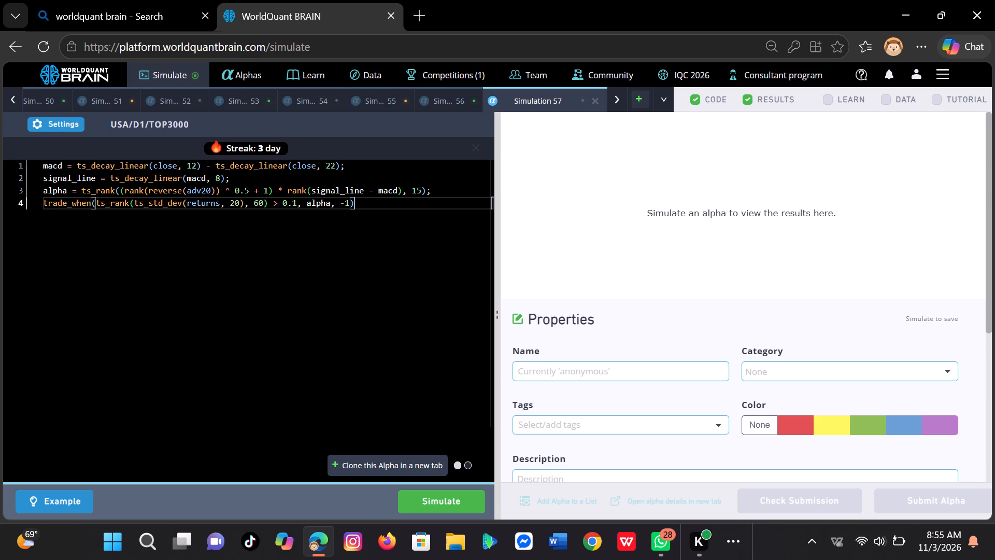
{"action": "left_click", "coordinate": [433, 501]}
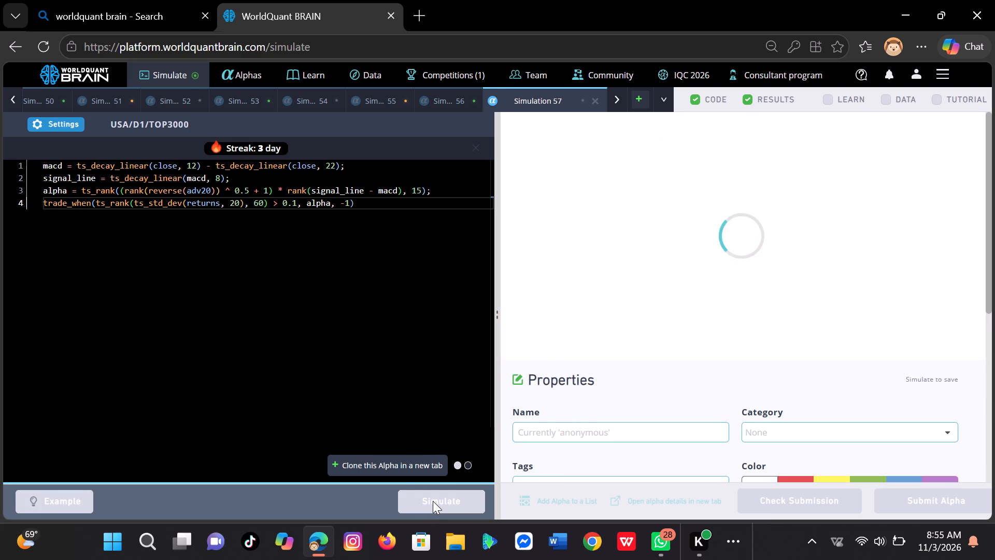
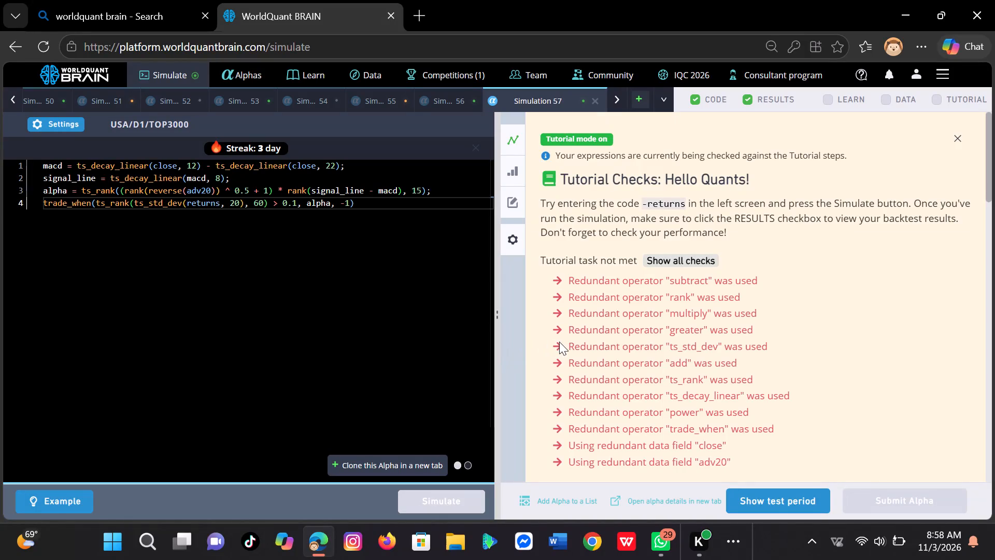
Look through the Simulation 57 train-period results and reveal the alpha's test period.
{"action": "scroll", "coordinate": [559, 342], "scroll_direction": "down", "scroll_amount": 3}
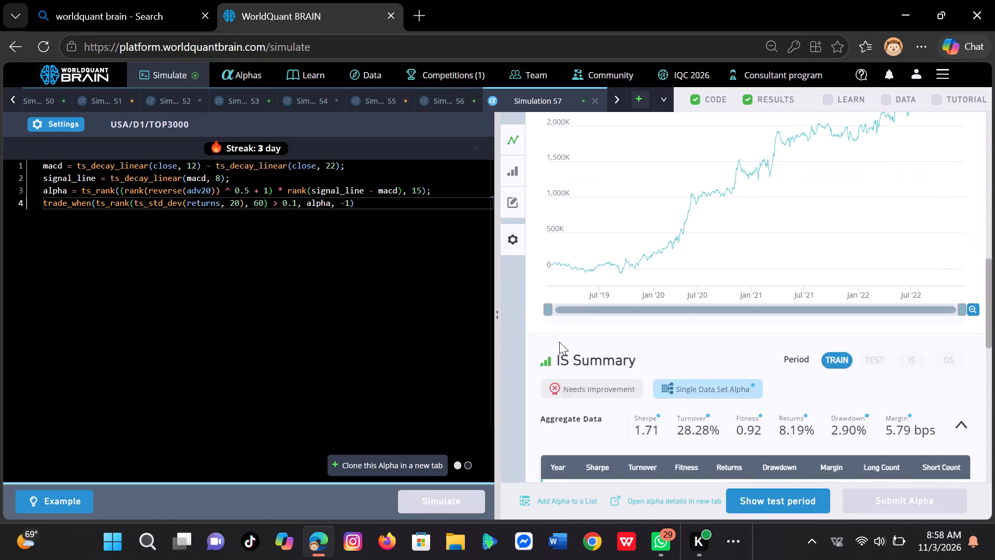
{"action": "scroll", "coordinate": [559, 342], "scroll_direction": "down", "scroll_amount": 3}
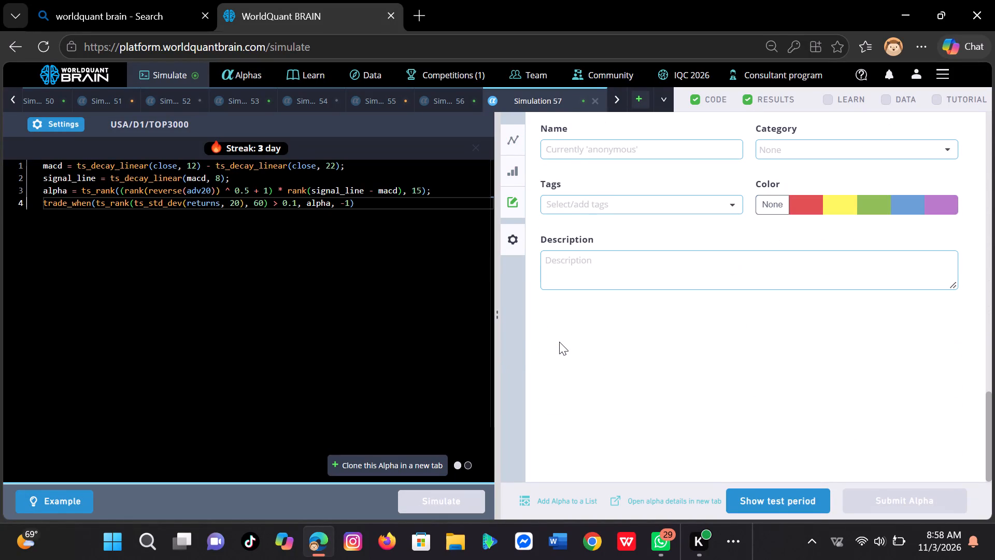
{"action": "scroll", "coordinate": [559, 342], "scroll_direction": "up", "scroll_amount": 1}
{"action": "left_click", "coordinate": [745, 500]}
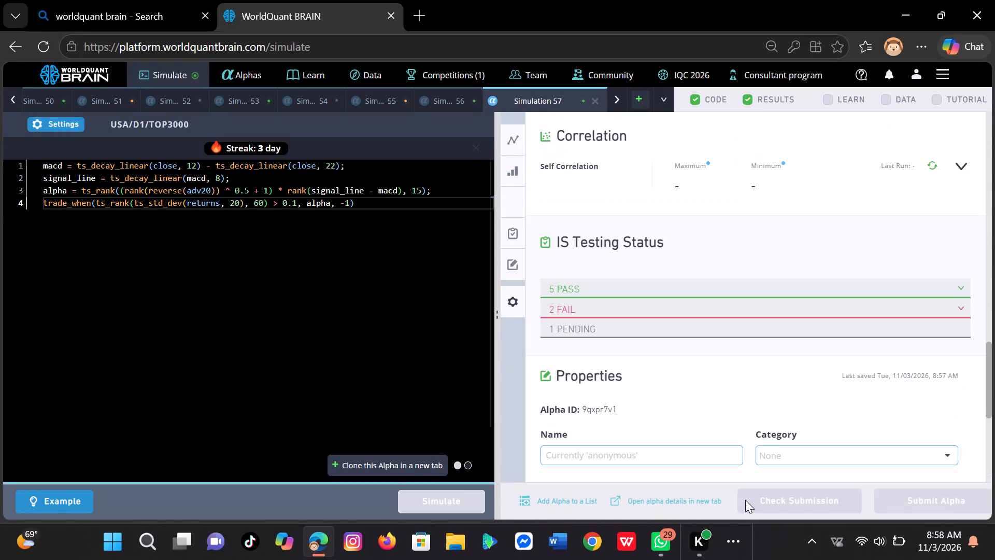
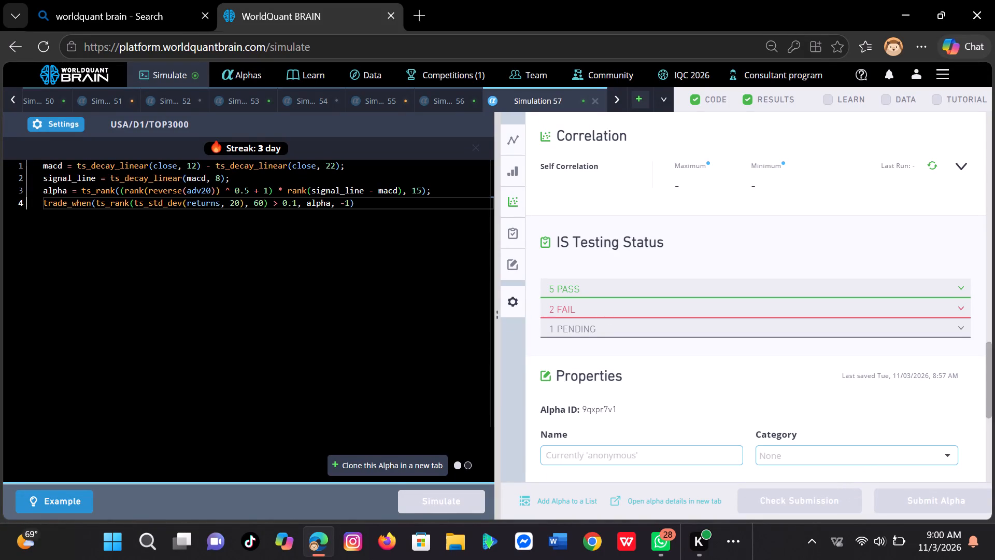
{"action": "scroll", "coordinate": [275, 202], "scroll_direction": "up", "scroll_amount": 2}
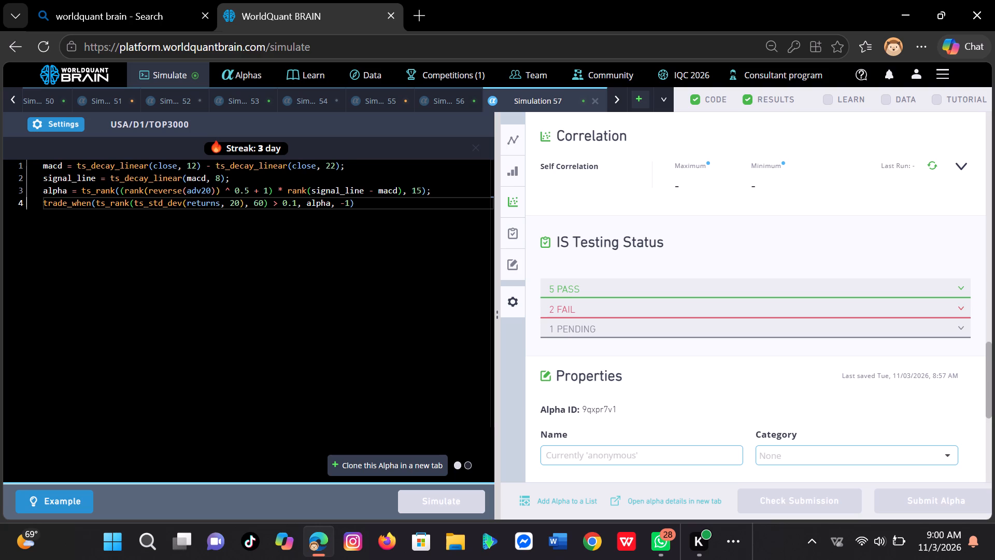
Replace close with open in the first ts_decay_linear term, the 12-day one, of the macd line.
{"action": "left_click", "coordinate": [175, 167]}
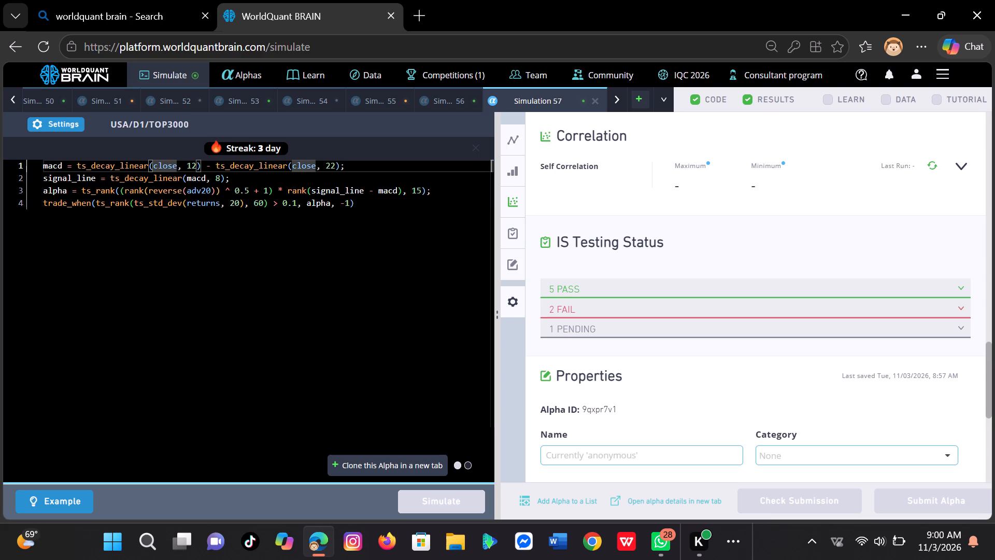
{"action": "left_click", "coordinate": [176, 167]}
{"action": "key", "text": "BackSpace"}
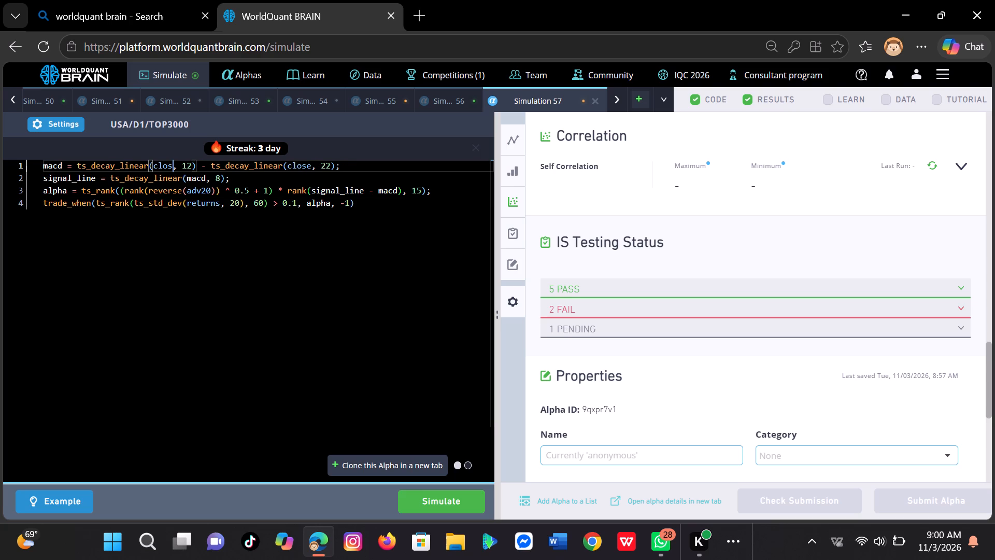
{"action": "key", "text": "BackSpace"}
{"action": "key", "text": "BackSpace"}
{"action": "key", "text": "BackSpace"}
{"action": "key", "text": "BackSpace"}
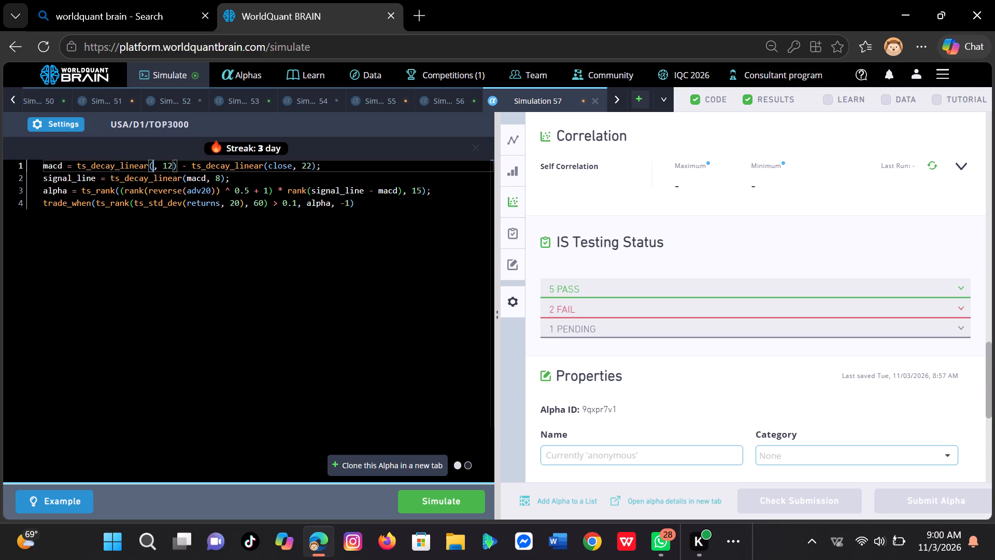
{"action": "type", "text": "op"}
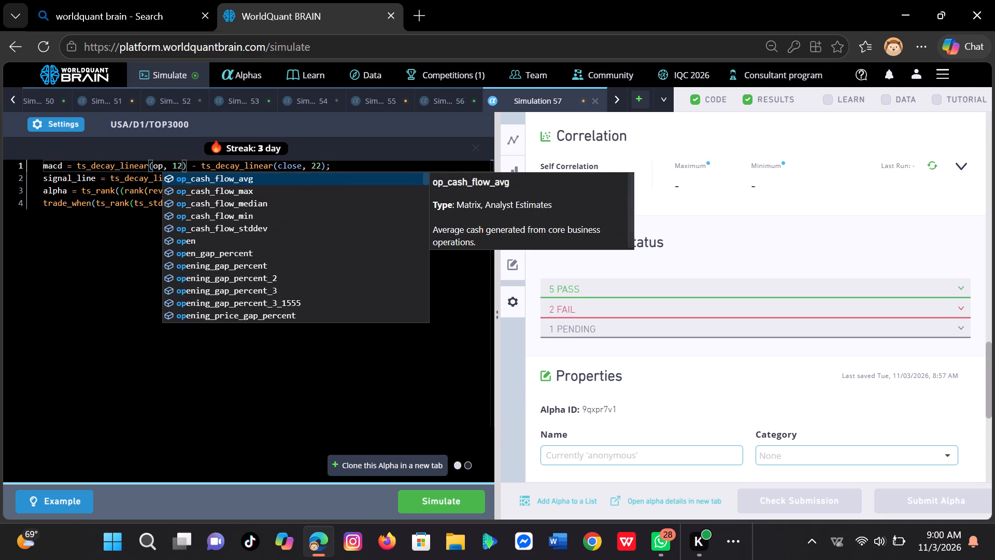
{"action": "type", "text": "en"}
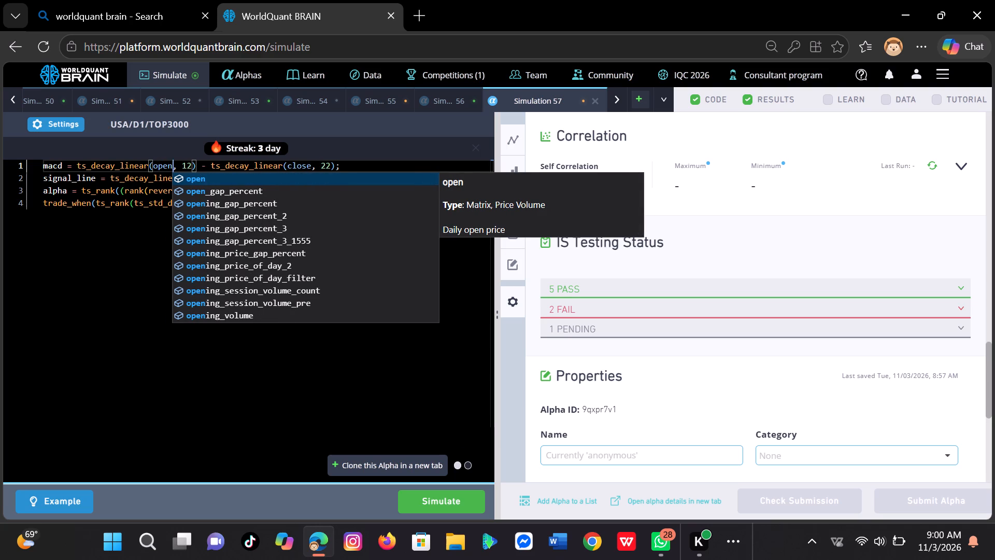
Replace close with open in the second ts_decay_linear term, the 22-day one, of the macd line.
{"action": "left_click", "coordinate": [310, 166]}
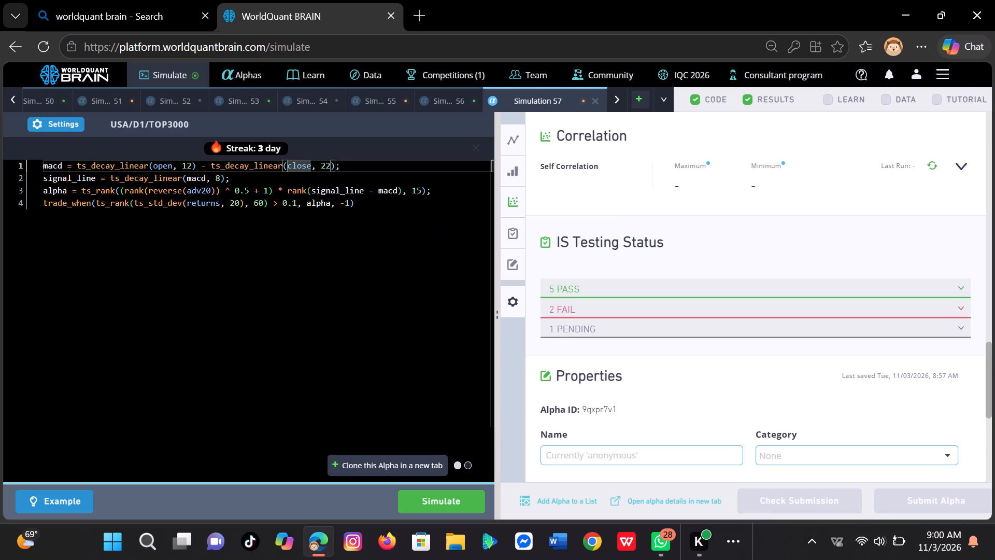
{"action": "key", "text": "BackSpace"}
{"action": "key", "text": "BackSpace"}
{"action": "key", "text": "BackSpace"}
{"action": "key", "text": "BackSpace"}
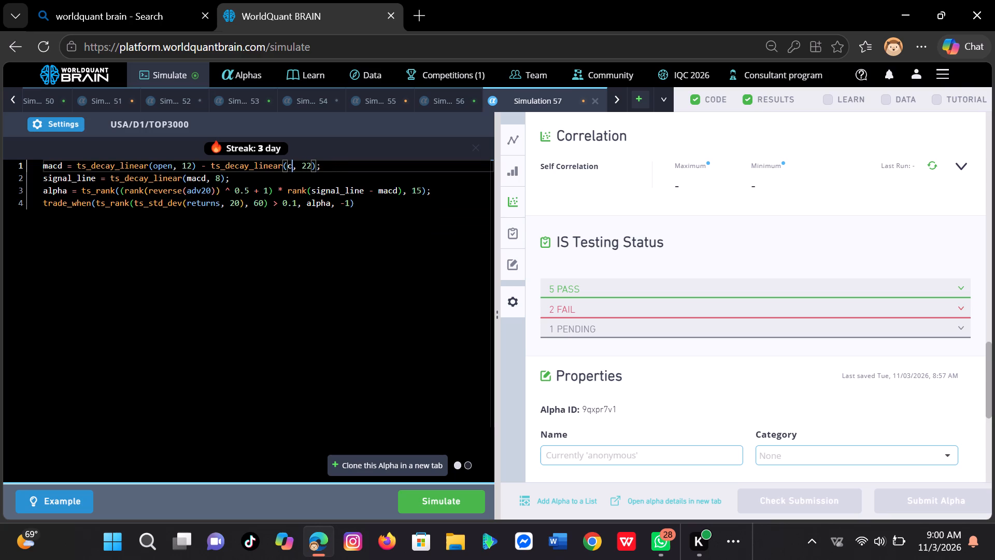
{"action": "key", "text": "BackSpace"}
{"action": "type", "text": "ope"}
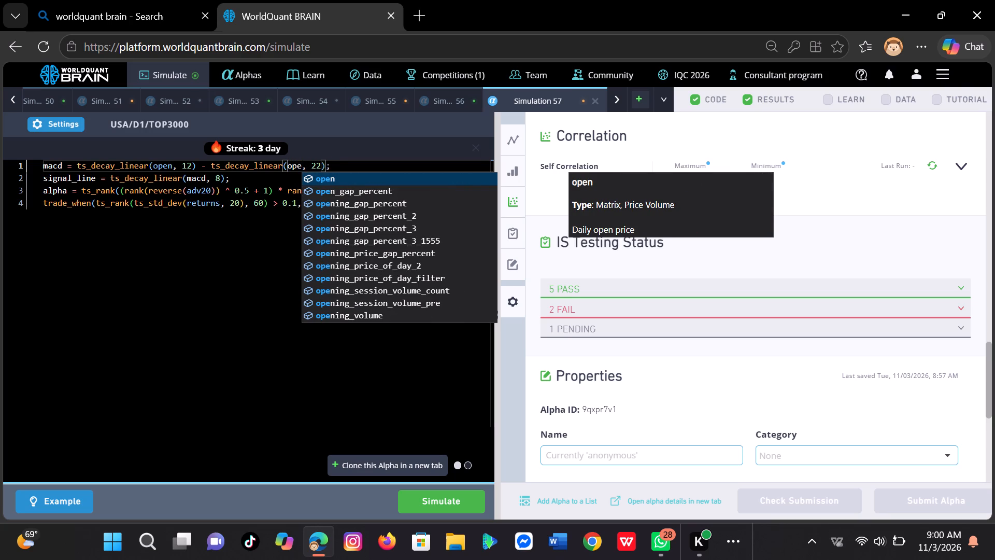
{"action": "key", "text": "n"}
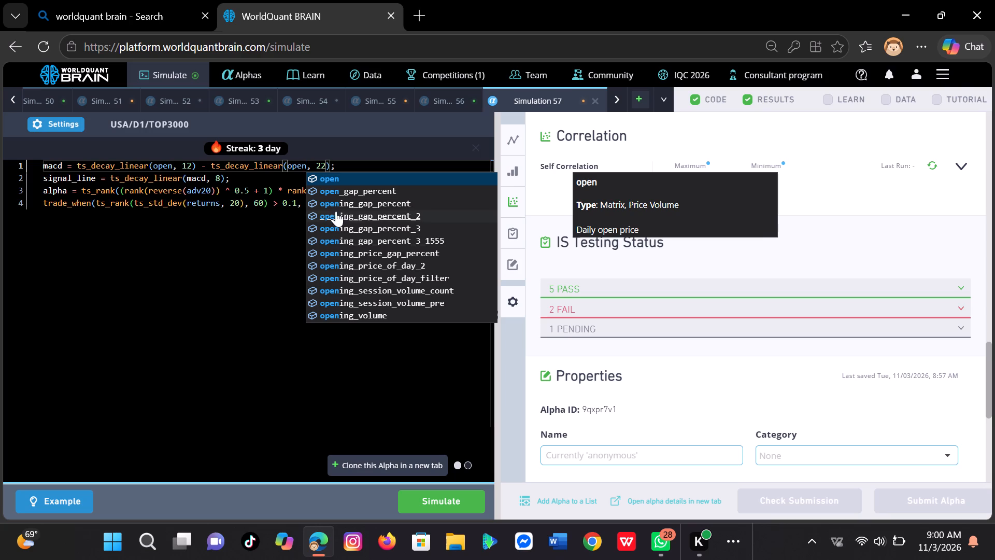
{"action": "left_click", "coordinate": [266, 270]}
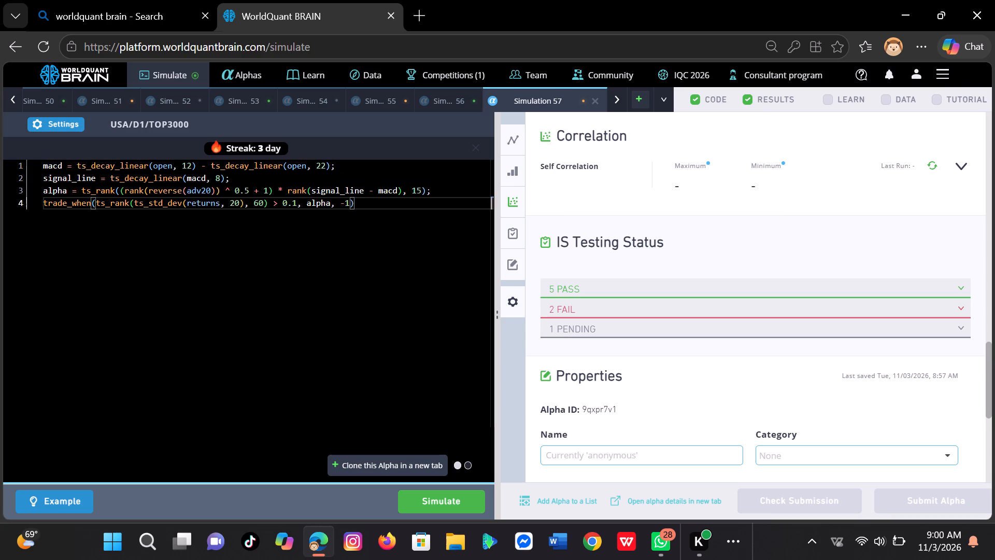
Clone the edited open-price alpha into a new simulation tab and run its simulation.
{"action": "left_click", "coordinate": [378, 461]}
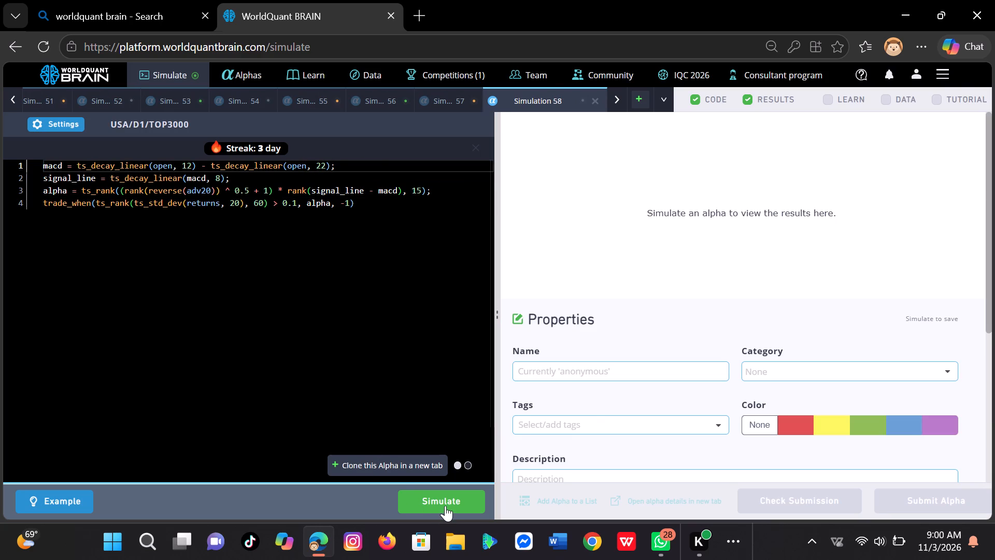
{"action": "left_click", "coordinate": [445, 506]}
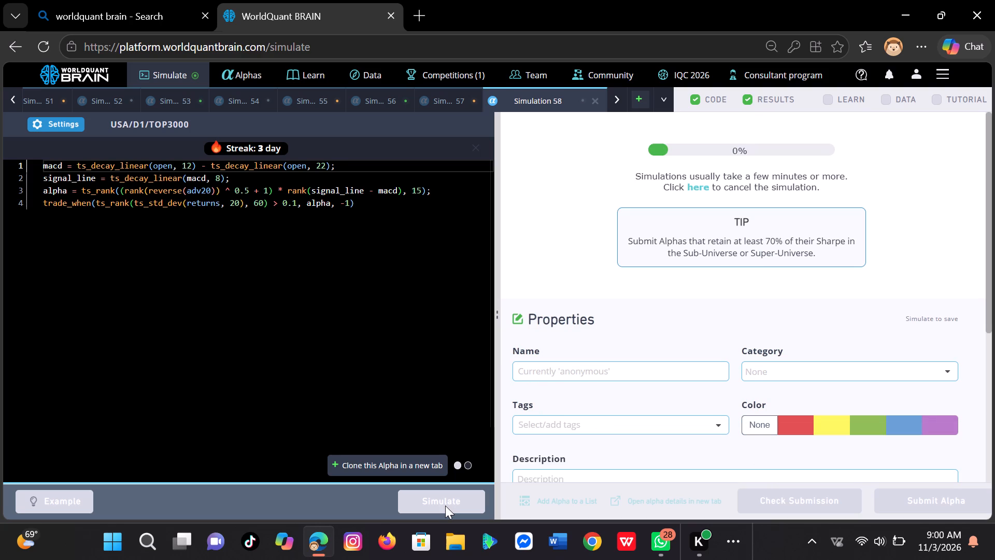
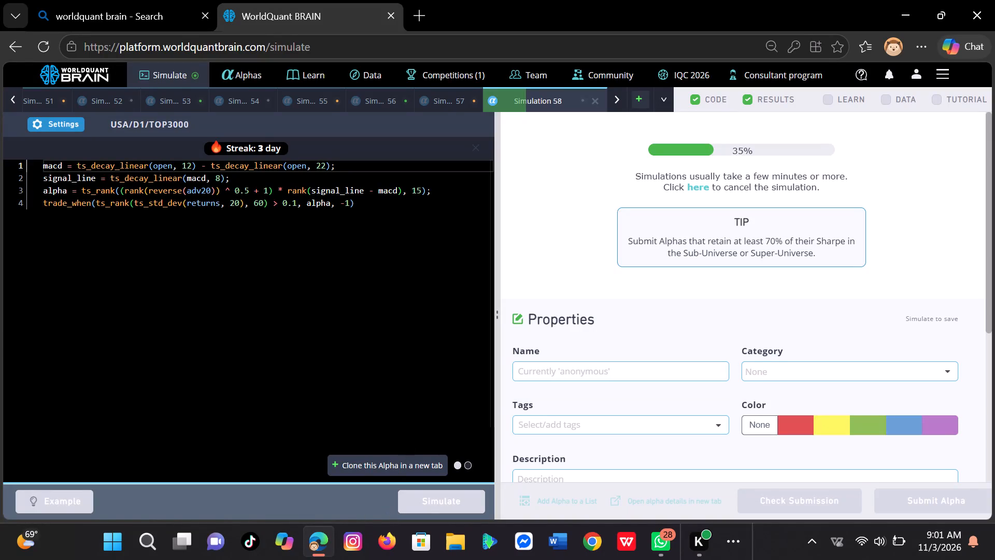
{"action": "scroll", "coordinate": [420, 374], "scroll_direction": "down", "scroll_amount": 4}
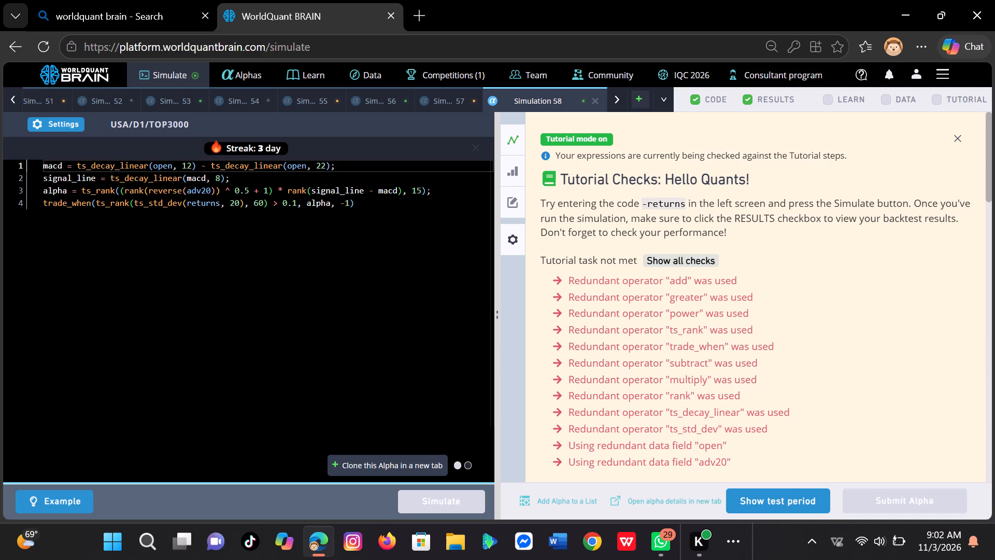
Examine the open-price alpha's simulation results, from the tutorial checks and PnL chart to the properties section.
{"action": "scroll", "coordinate": [698, 258], "scroll_direction": "down", "scroll_amount": 1}
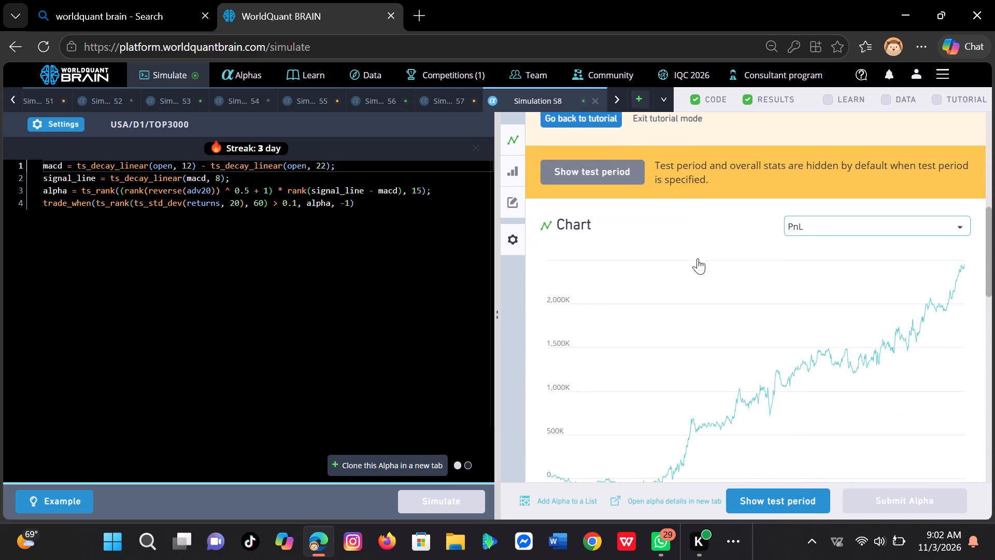
{"action": "scroll", "coordinate": [698, 258], "scroll_direction": "down", "scroll_amount": 4}
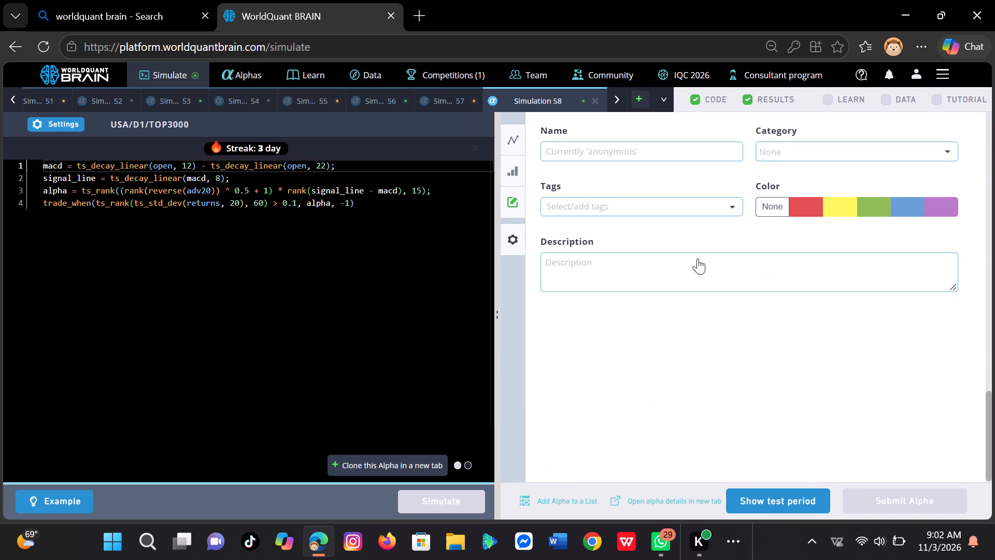
{"action": "scroll", "coordinate": [698, 258], "scroll_direction": "down", "scroll_amount": 1}
{"action": "scroll", "coordinate": [694, 287], "scroll_direction": "up", "scroll_amount": 4}
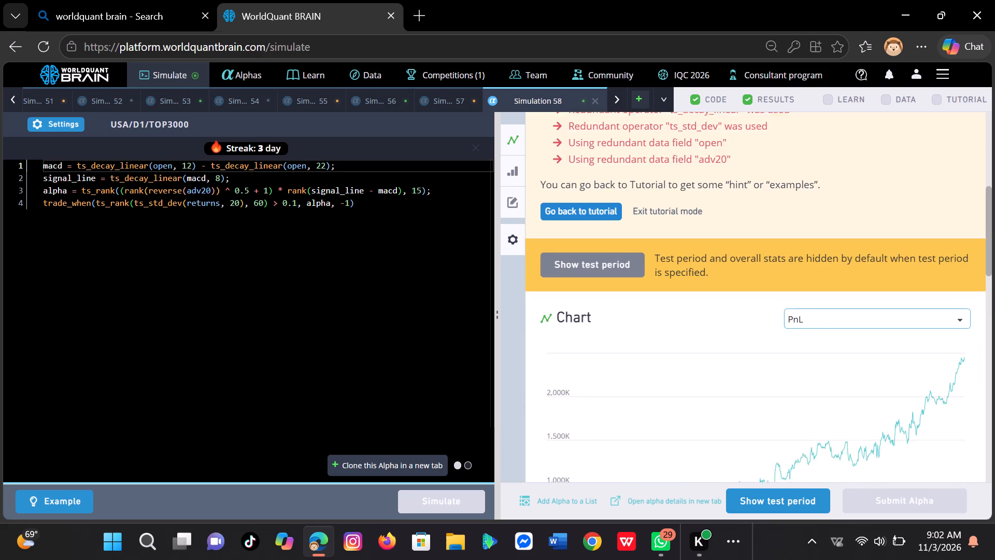
{"action": "scroll", "coordinate": [694, 287], "scroll_direction": "up", "scroll_amount": 1}
{"action": "scroll", "coordinate": [694, 287], "scroll_direction": "down", "scroll_amount": 2}
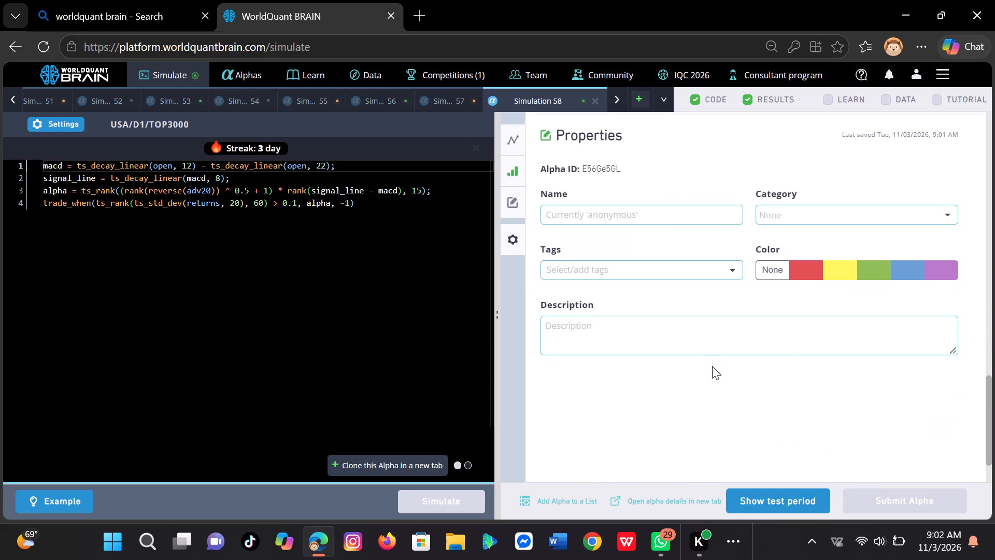
Reveal the hidden test period and overall stats for the open-price alpha.
{"action": "left_click", "coordinate": [741, 502]}
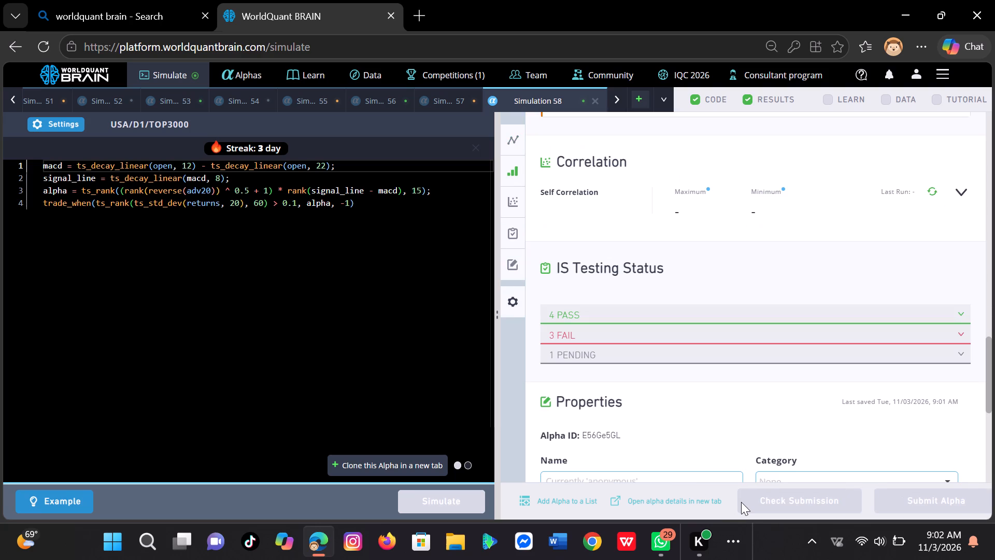
Run the self-correlation calculation for the open-price alpha.
{"action": "left_click", "coordinate": [938, 194]}
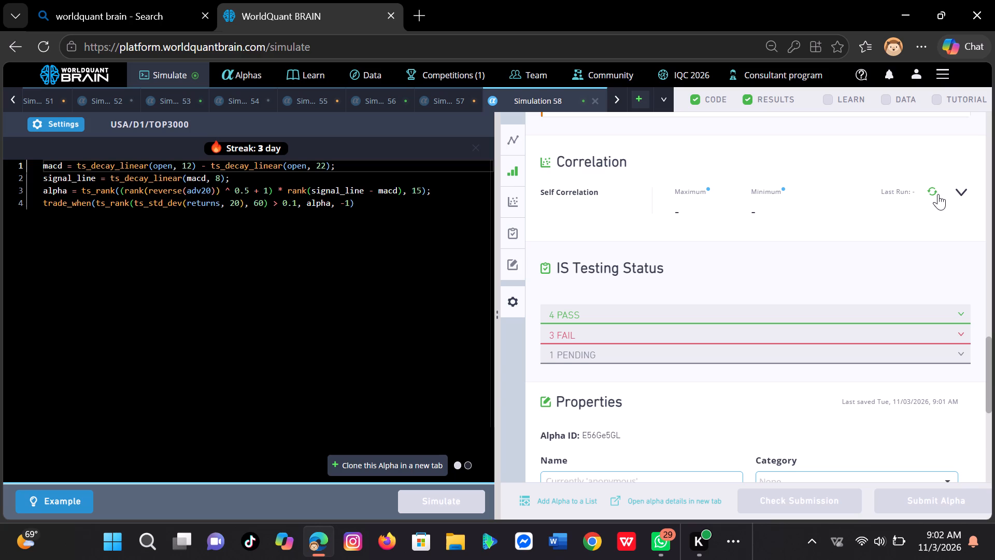
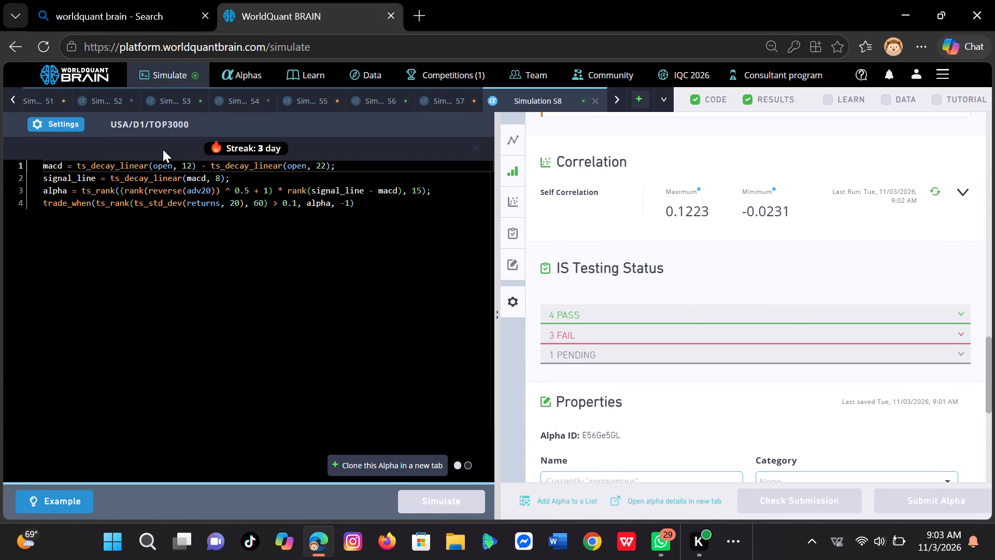
Open the simulation settings of the open-price alpha to review its region, universe, neutralization, decay and truncation.
{"action": "left_click", "coordinate": [76, 120]}
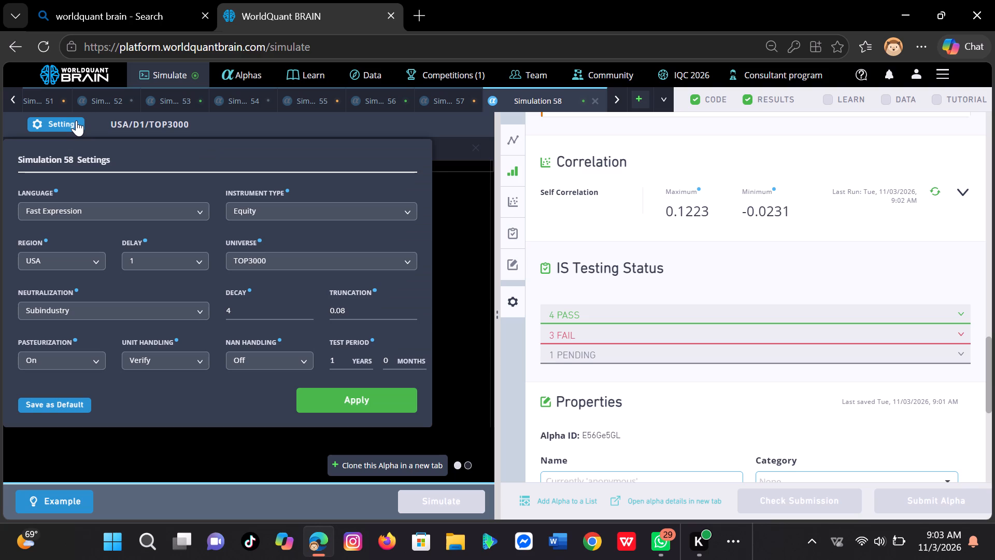
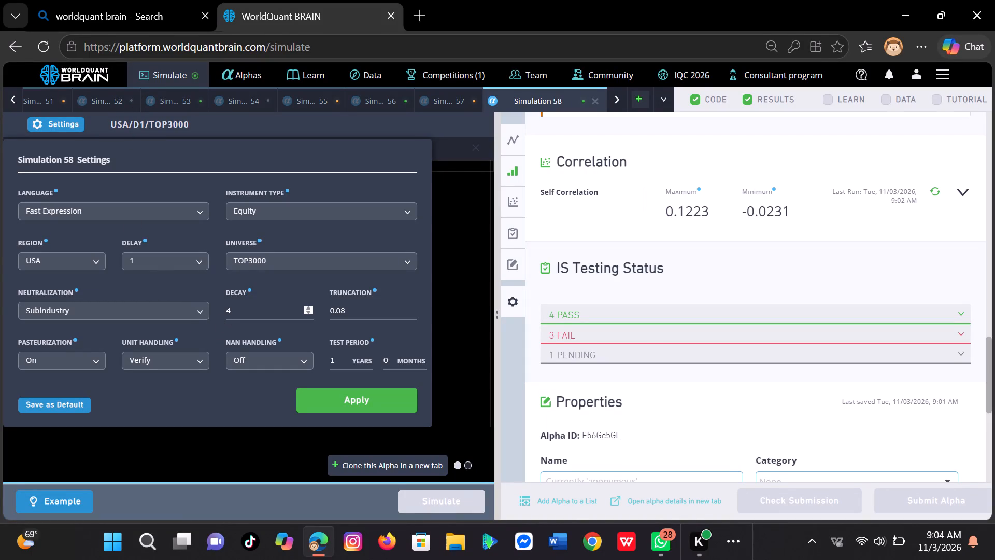
Change the open-price alpha's neutralization to Industry and apply the simulation settings.
{"action": "left_click", "coordinate": [201, 313]}
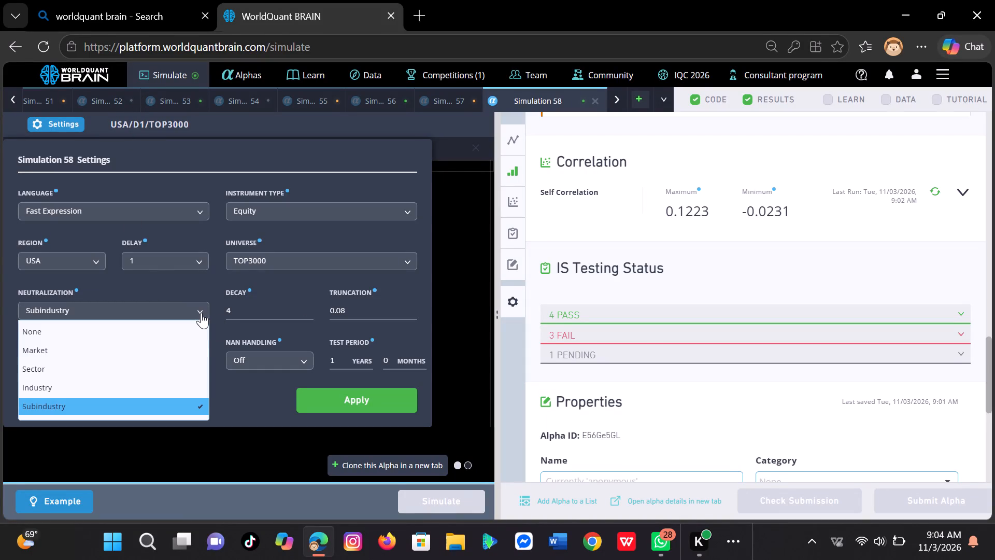
{"action": "left_click", "coordinate": [189, 383]}
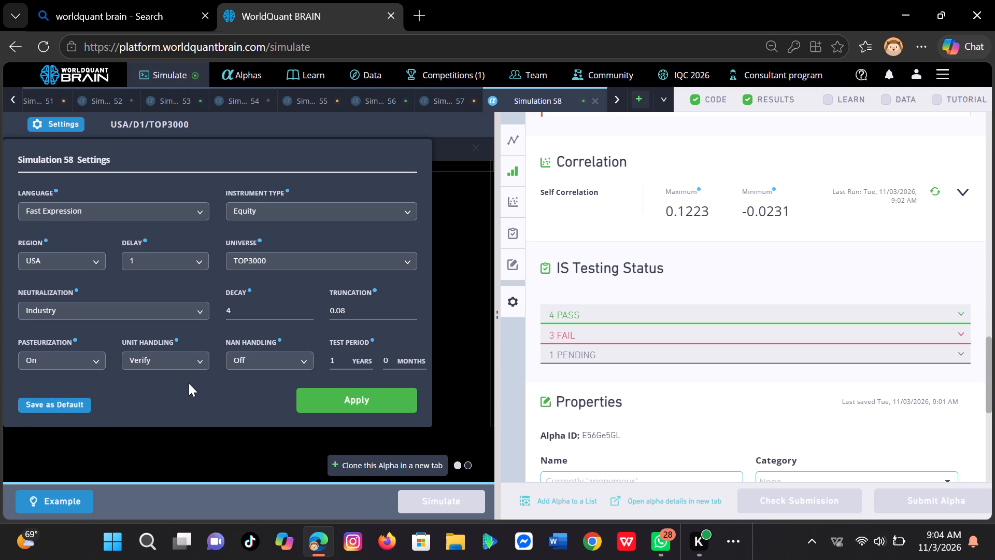
{"action": "left_click", "coordinate": [325, 395]}
Clone the open-price alpha into a new simulation and run it.
{"action": "left_click", "coordinate": [365, 467]}
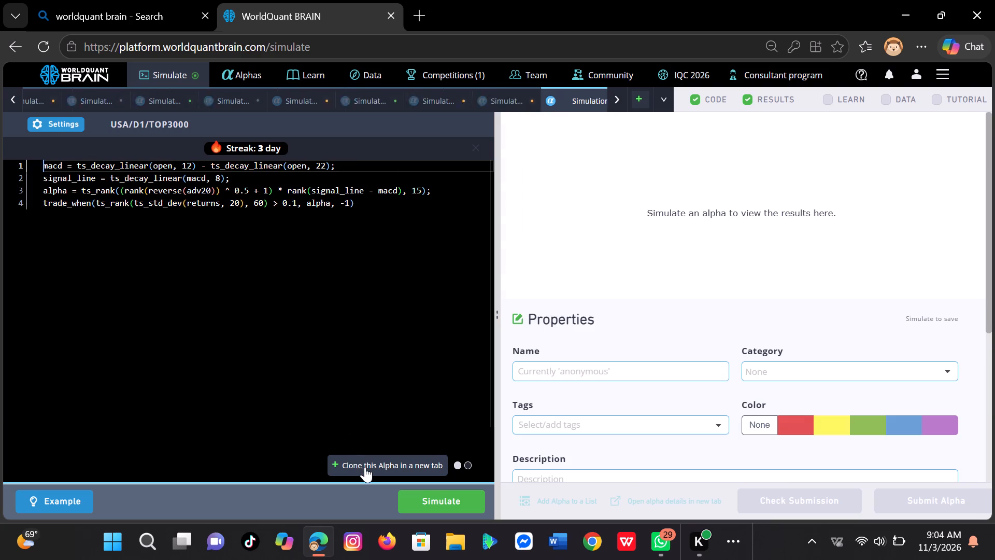
{"action": "left_click", "coordinate": [433, 506]}
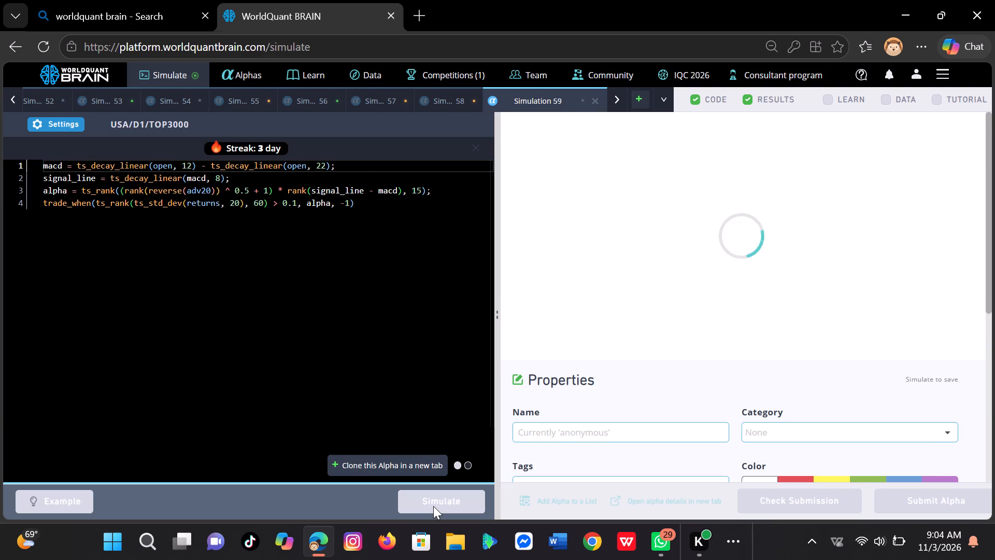
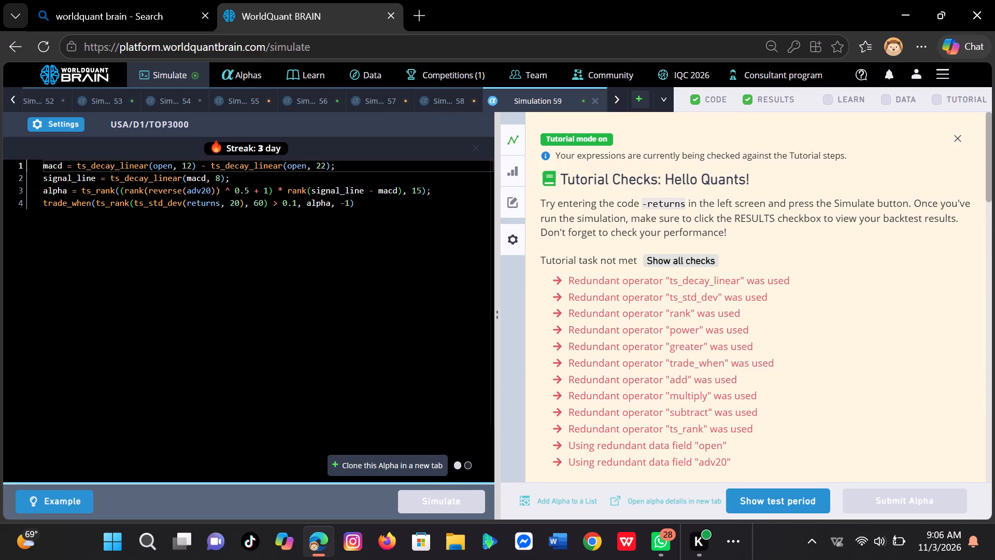
Show the test period in the Simulation 59 results and run the alpha's self-correlation check.
{"action": "scroll", "coordinate": [715, 439], "scroll_direction": "down", "scroll_amount": 3}
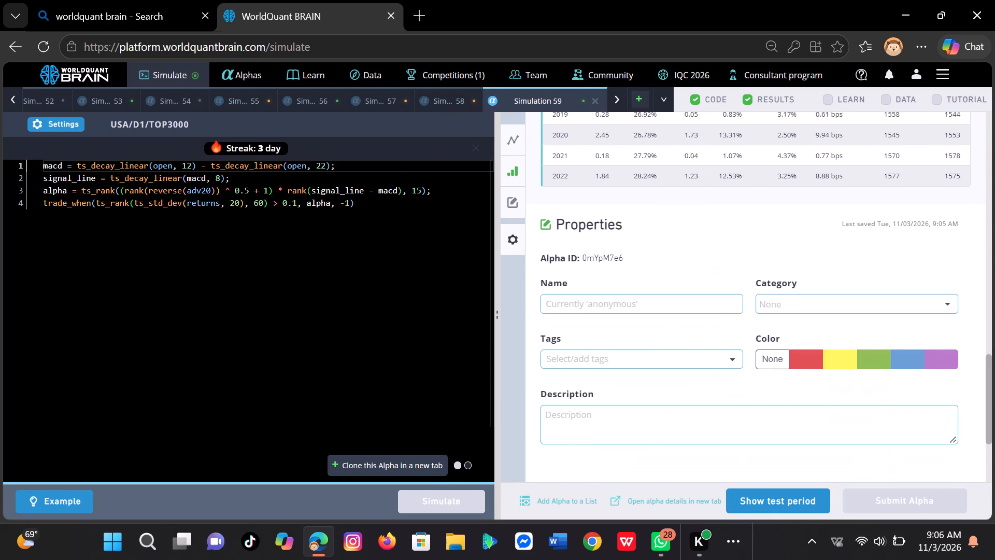
{"action": "left_click", "coordinate": [779, 500]}
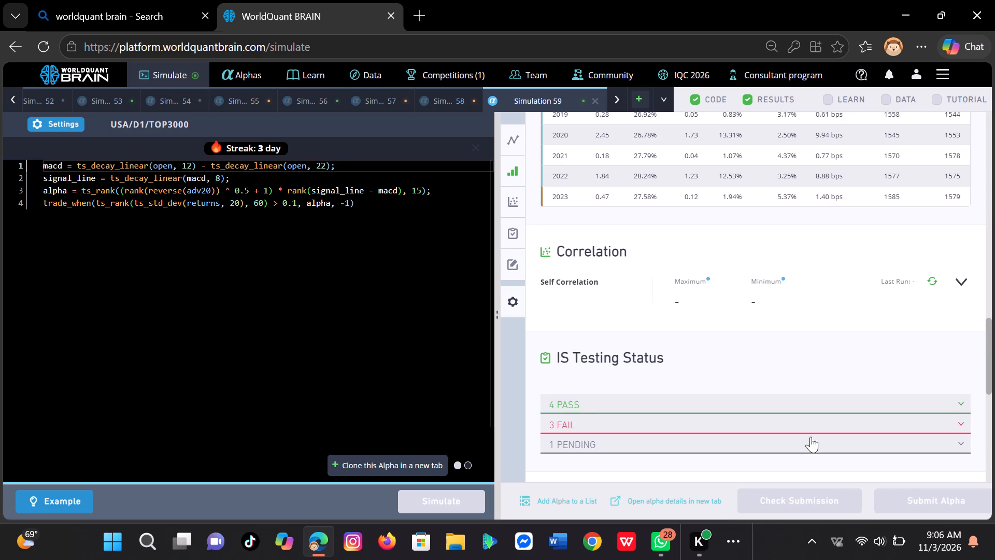
{"action": "left_click", "coordinate": [932, 275]}
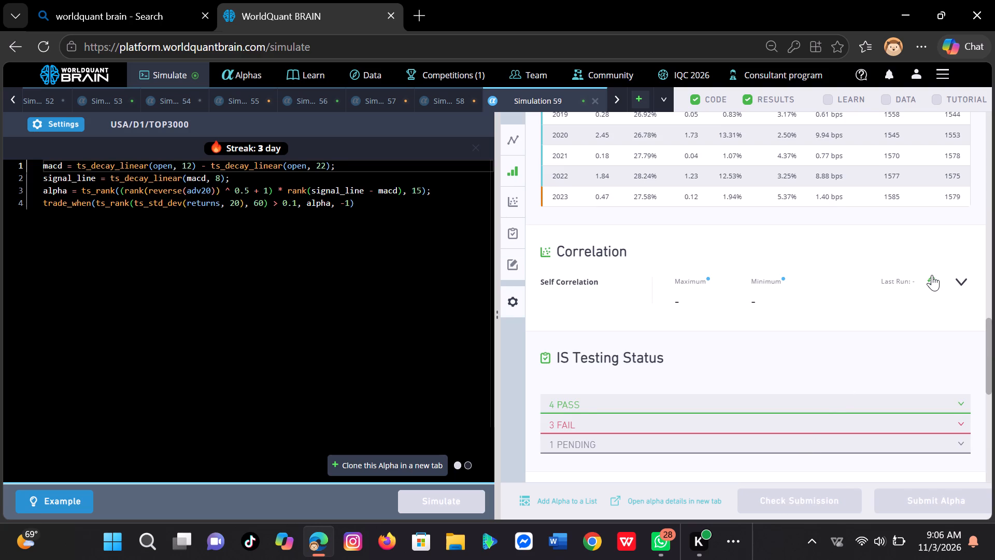
{"action": "triple_click", "coordinate": [932, 275]}
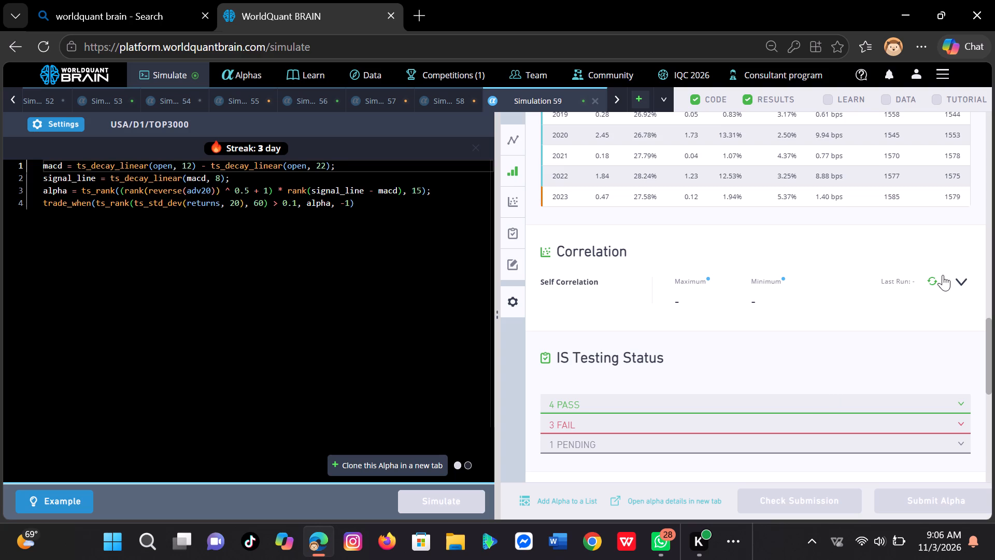
{"action": "triple_click", "coordinate": [936, 279]}
{"action": "triple_click", "coordinate": [936, 279]}
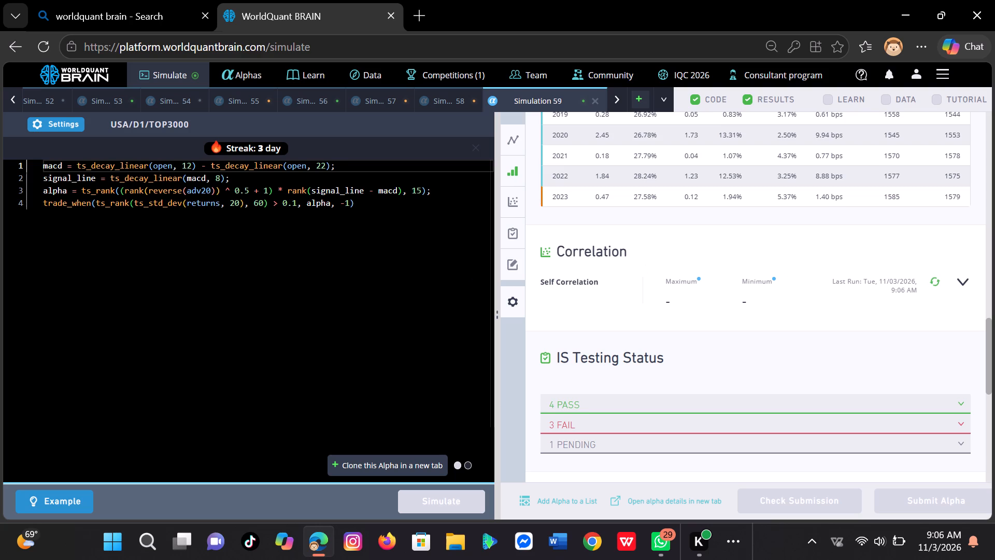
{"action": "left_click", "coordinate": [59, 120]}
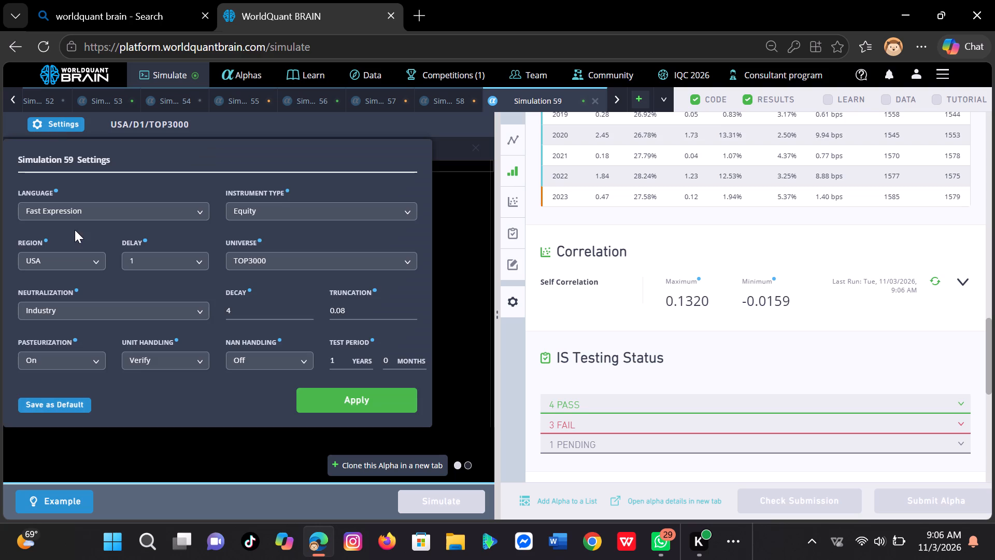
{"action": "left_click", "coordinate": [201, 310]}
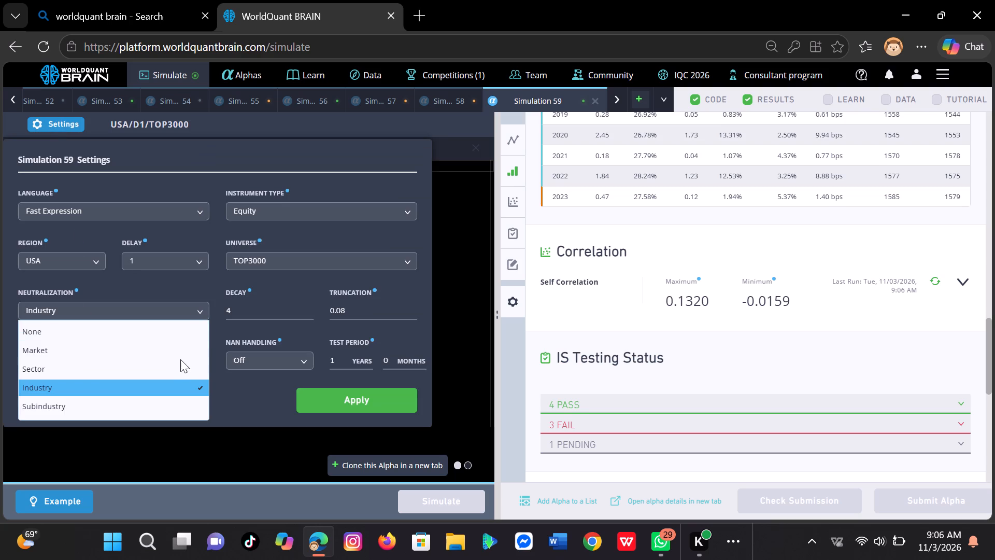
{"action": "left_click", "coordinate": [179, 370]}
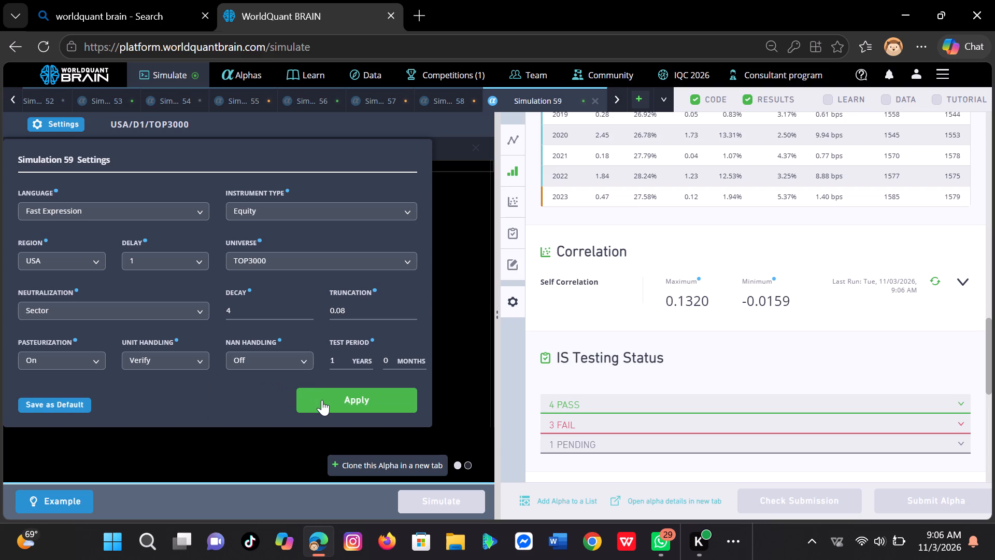
Clone the open-price alpha into a new simulation and run it with Industry neutralization applied.
{"action": "left_click", "coordinate": [356, 464]}
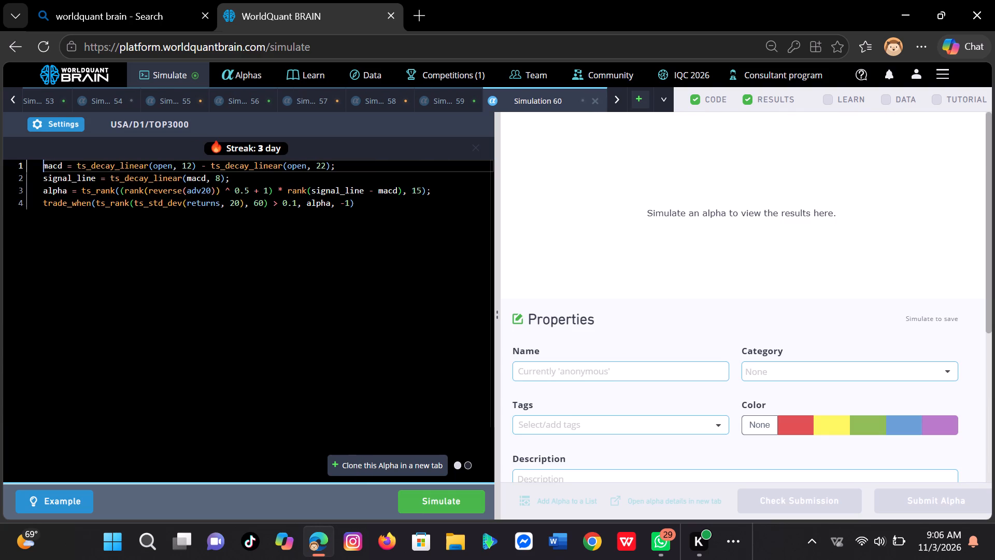
{"action": "left_click", "coordinate": [53, 121]}
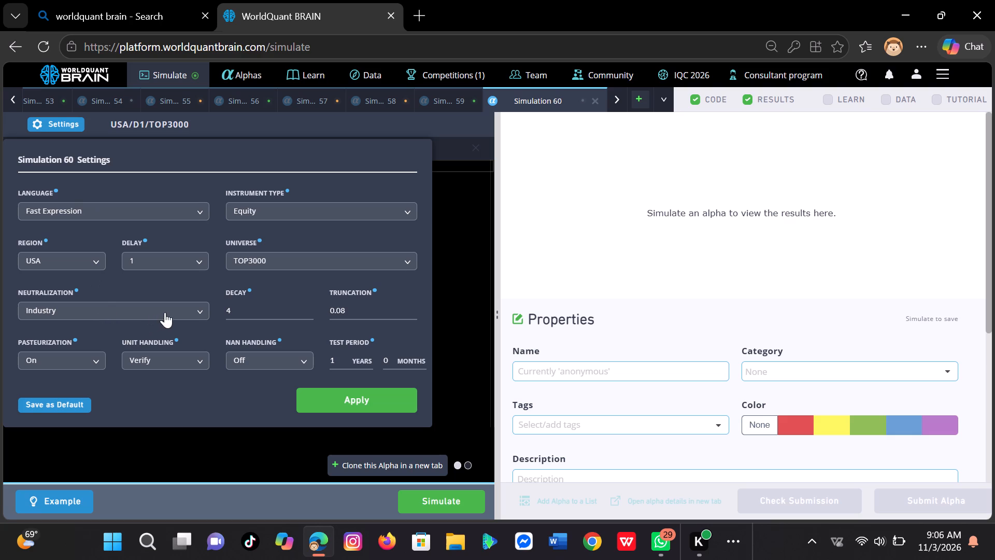
{"action": "left_click", "coordinate": [311, 396]}
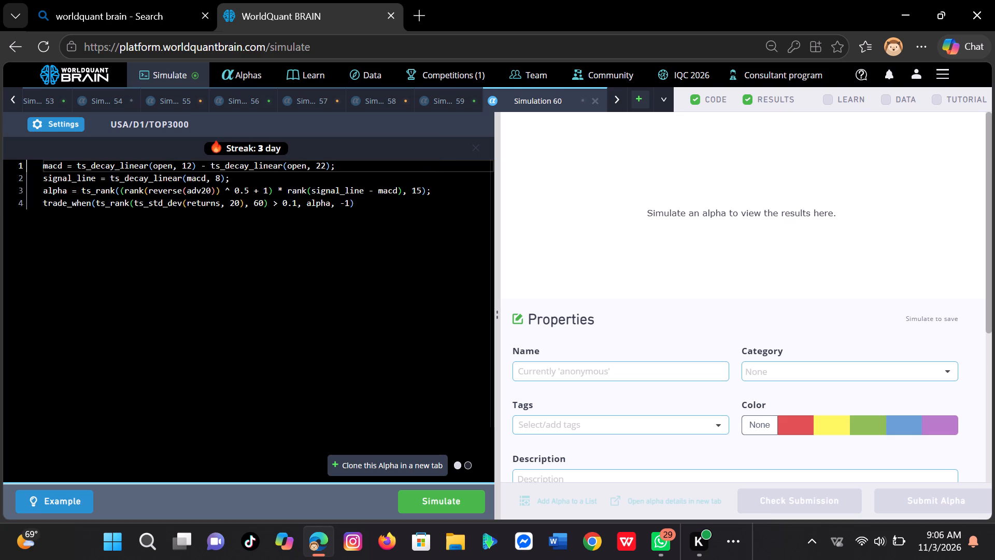
{"action": "left_click", "coordinate": [450, 501]}
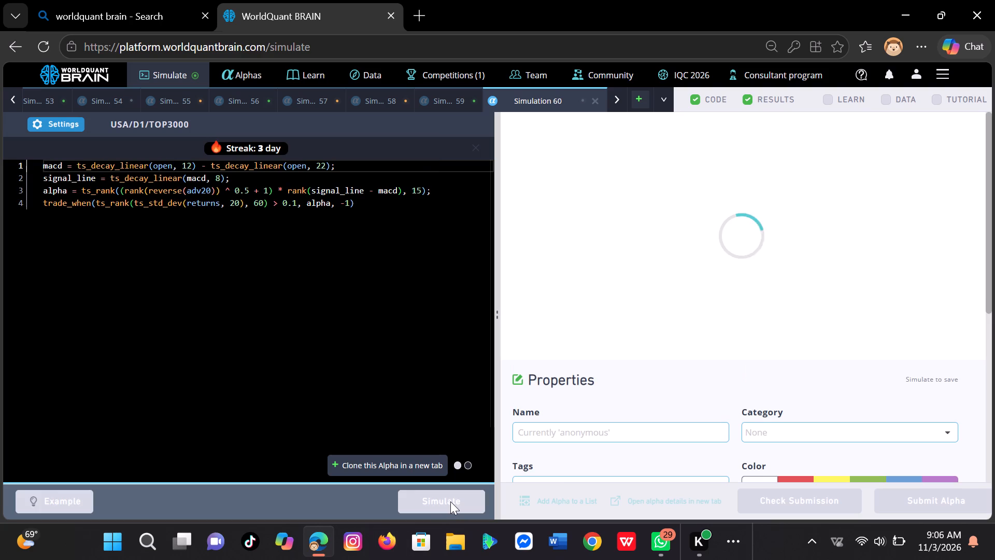
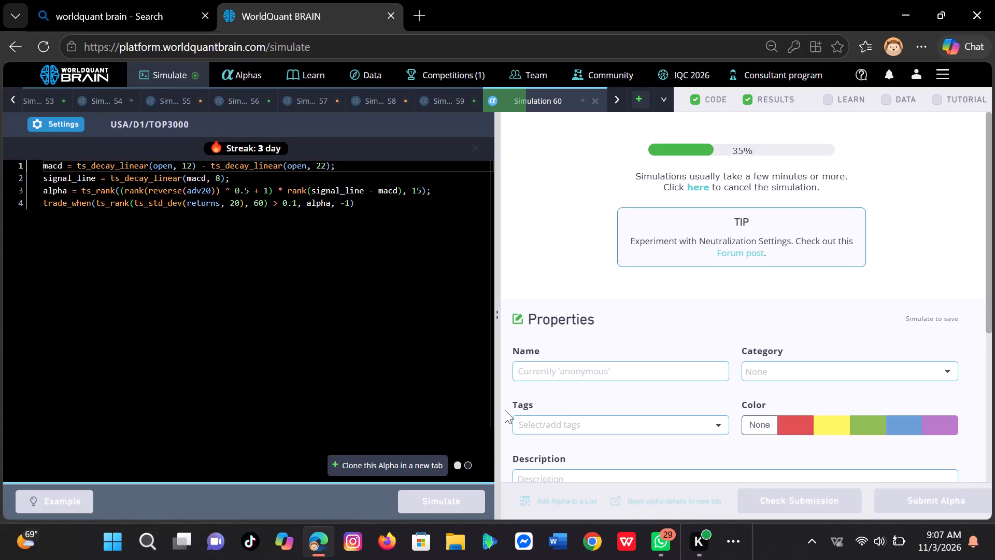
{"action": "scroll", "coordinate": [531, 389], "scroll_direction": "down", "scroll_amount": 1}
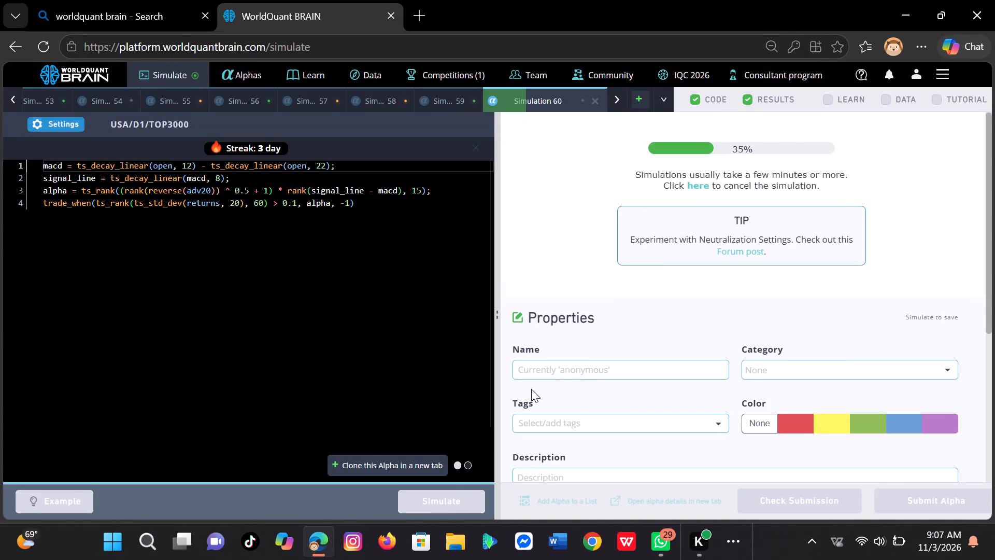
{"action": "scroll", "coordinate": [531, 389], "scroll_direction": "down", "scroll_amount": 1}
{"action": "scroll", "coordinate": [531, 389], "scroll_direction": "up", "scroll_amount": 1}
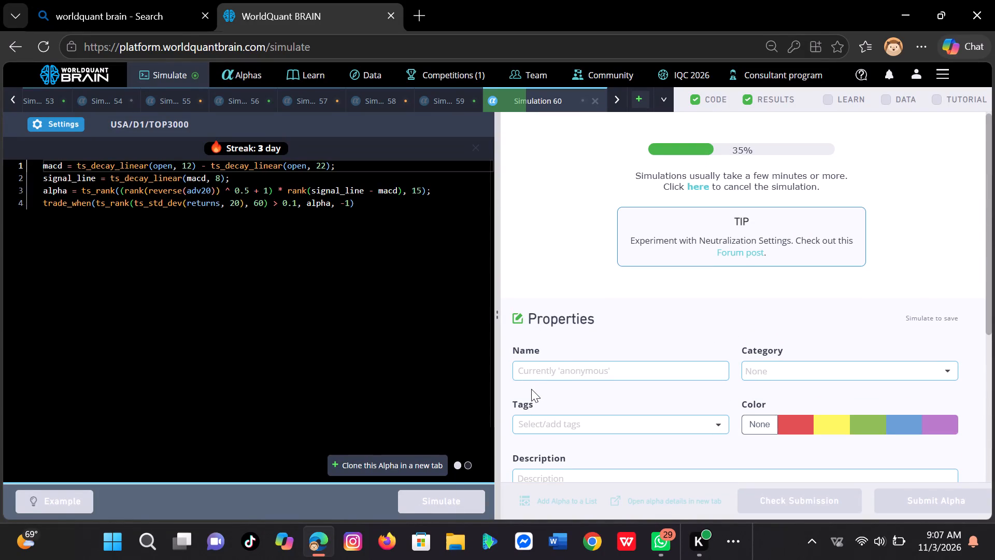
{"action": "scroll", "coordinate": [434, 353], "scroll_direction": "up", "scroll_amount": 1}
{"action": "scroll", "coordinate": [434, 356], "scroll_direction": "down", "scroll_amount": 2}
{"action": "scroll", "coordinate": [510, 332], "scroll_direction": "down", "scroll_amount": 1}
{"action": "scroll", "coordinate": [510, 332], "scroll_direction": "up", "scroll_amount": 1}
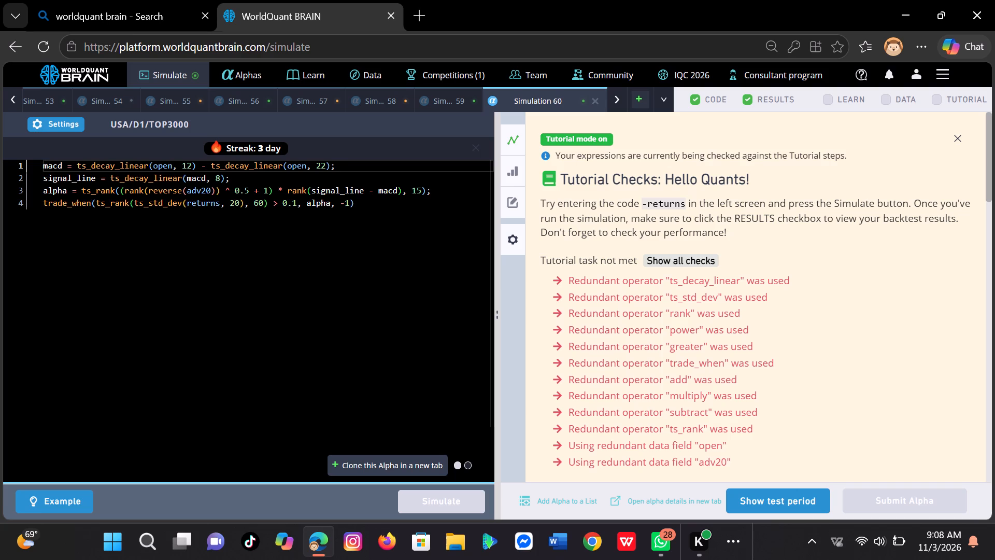
Show the test period in the Simulation 60 results and expand the failed checks under IS Testing Status.
{"action": "left_click", "coordinate": [762, 495]}
{"action": "scroll", "coordinate": [812, 380], "scroll_direction": "down", "scroll_amount": 1}
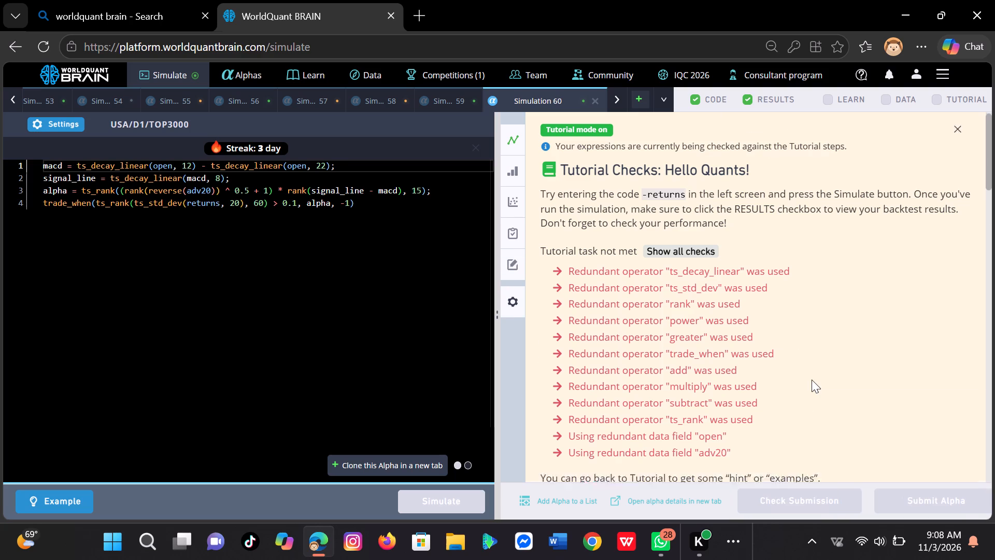
{"action": "scroll", "coordinate": [812, 380], "scroll_direction": "down", "scroll_amount": 2}
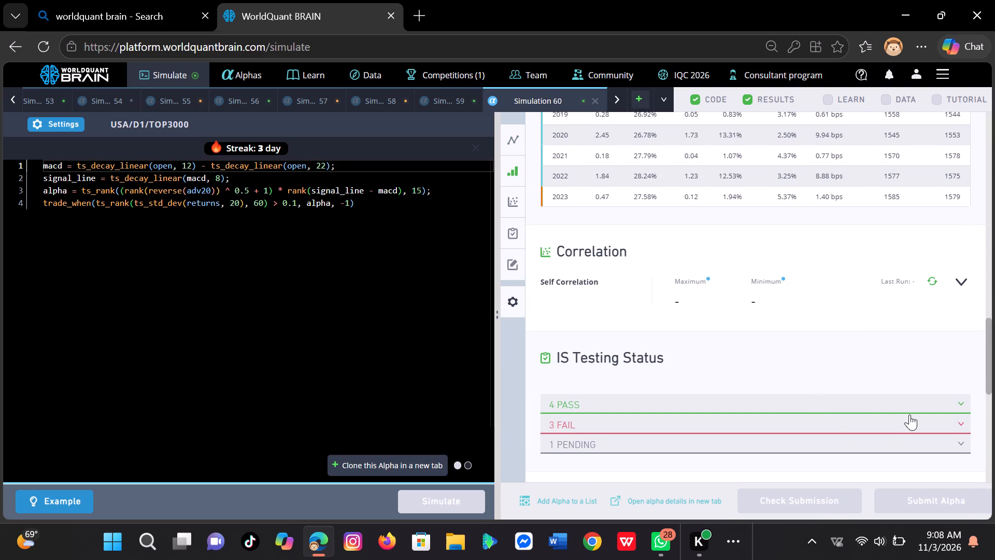
{"action": "left_click", "coordinate": [968, 417]}
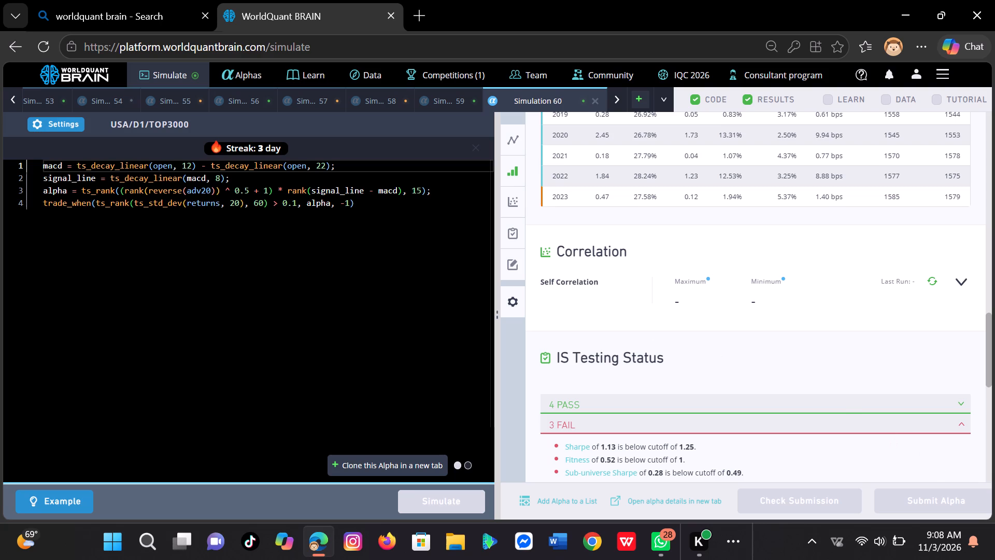
Clone the open-price alpha into a new simulation, set its decay to 0, and run it.
{"action": "left_click", "coordinate": [433, 303]}
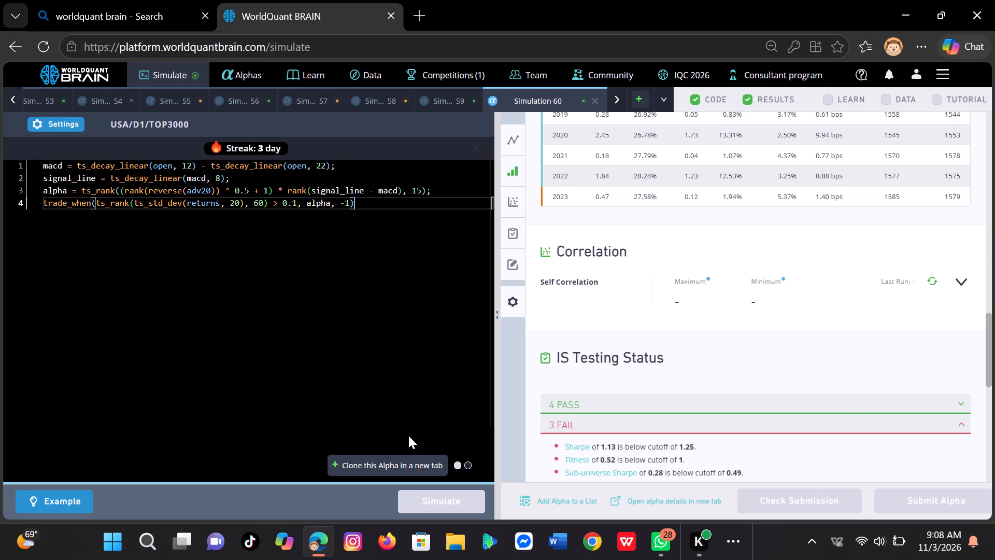
{"action": "left_click", "coordinate": [401, 458]}
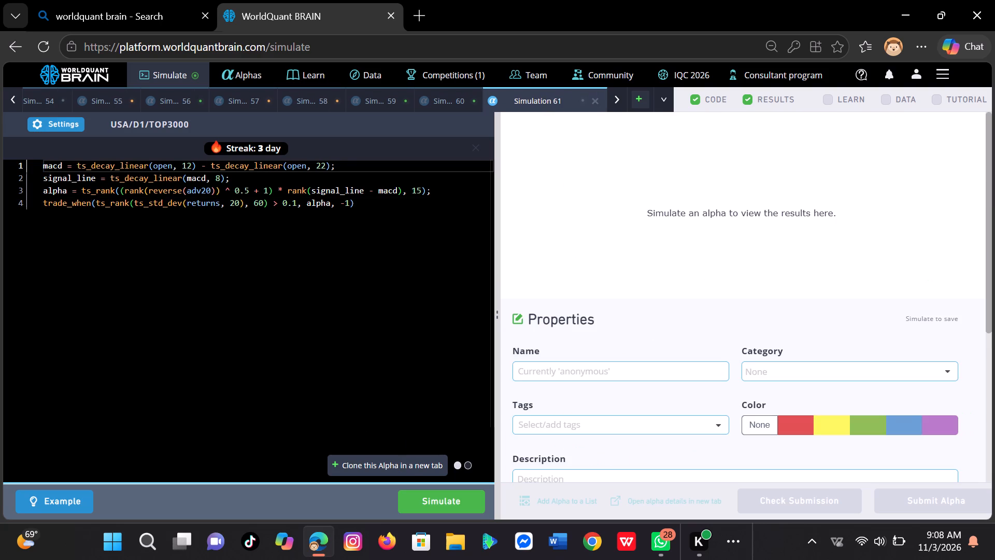
{"action": "left_click", "coordinate": [75, 116]}
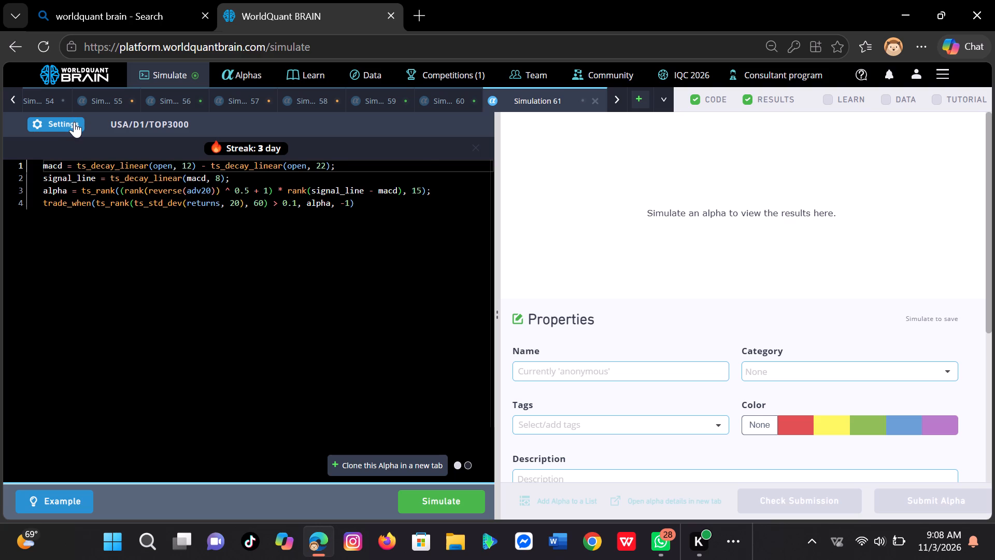
{"action": "left_click", "coordinate": [74, 122]}
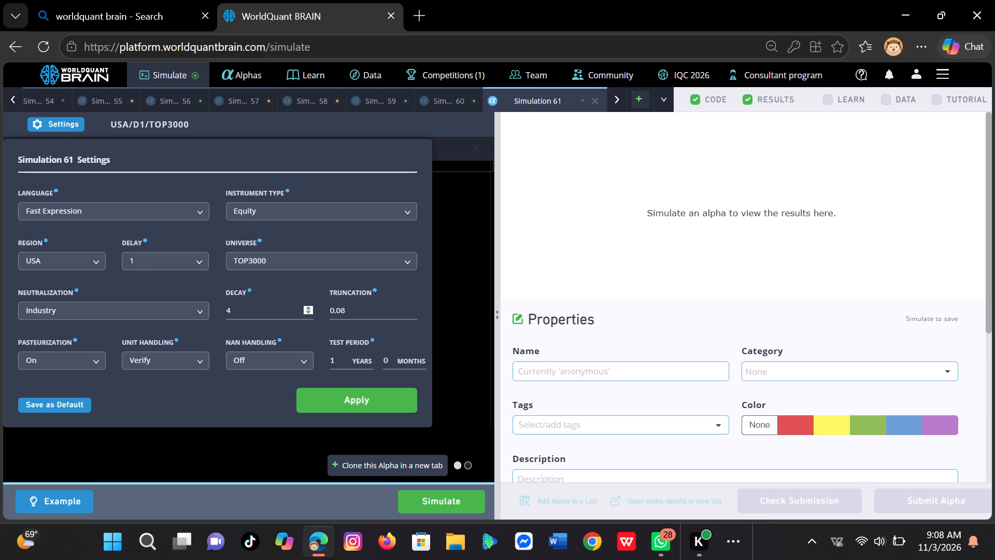
{"action": "left_click", "coordinate": [240, 310]}
{"action": "key", "text": "BackSpace"}
{"action": "key", "text": "0"}
{"action": "left_click", "coordinate": [334, 404]}
{"action": "left_click", "coordinate": [428, 500]}
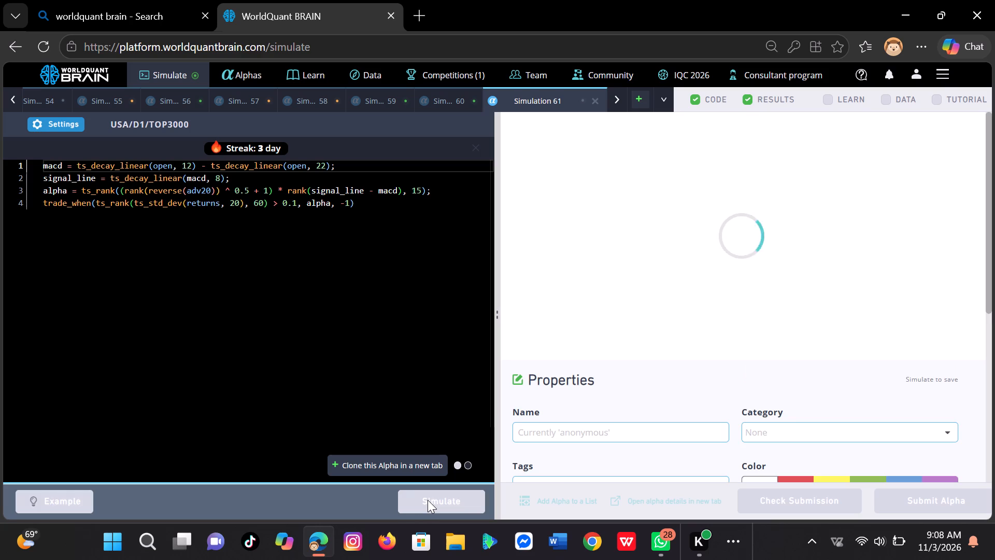
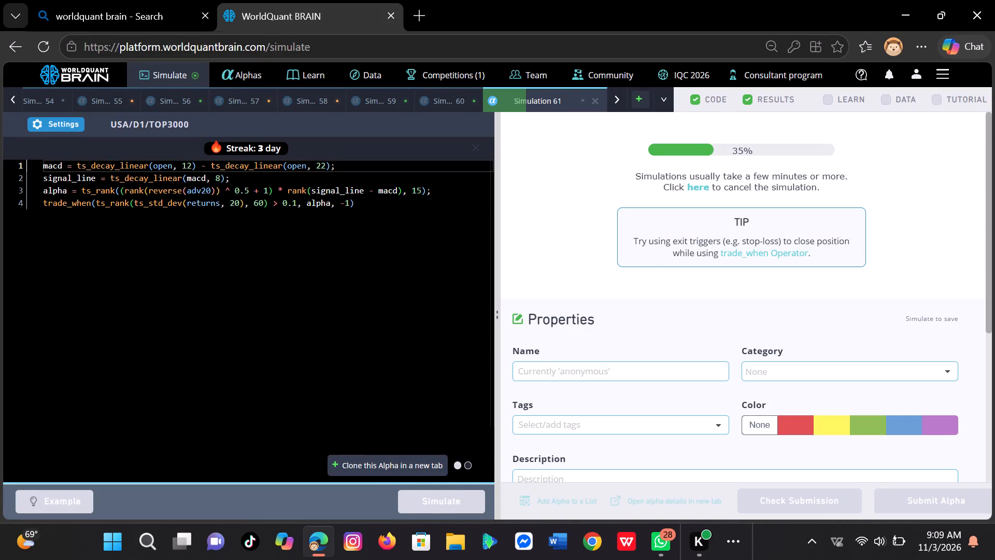
Open a new blank simulation alongside the running Simulation 61.
{"action": "left_click", "coordinate": [637, 100]}
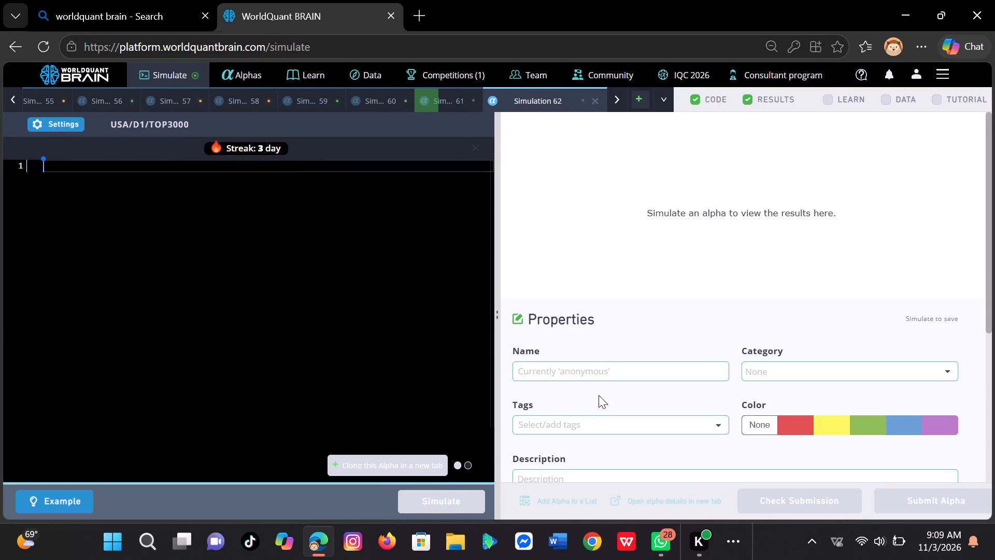
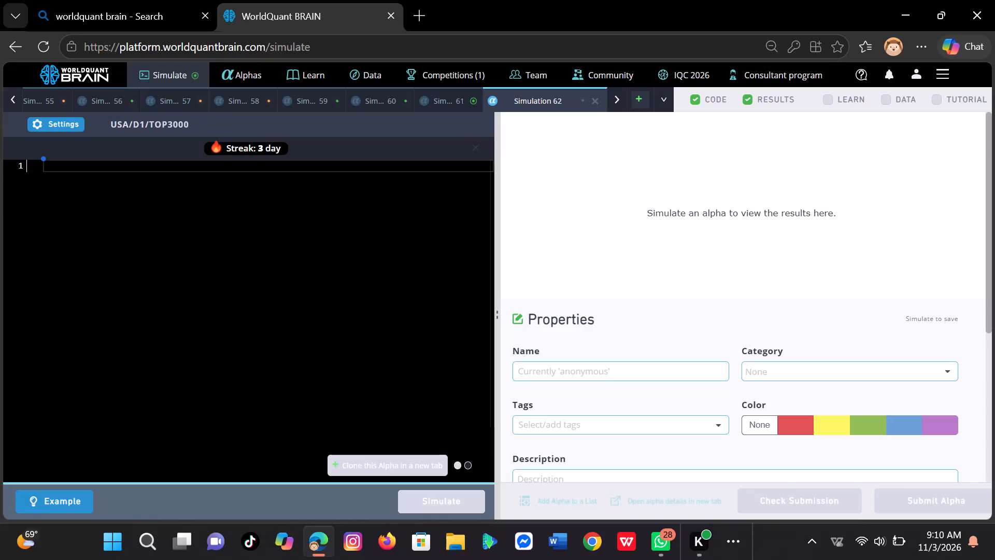
Paste the copied notes with three alpha expressions and their settings into Simulation 62 and try to simulate them.
{"action": "key", "text": "ctrl+v"}
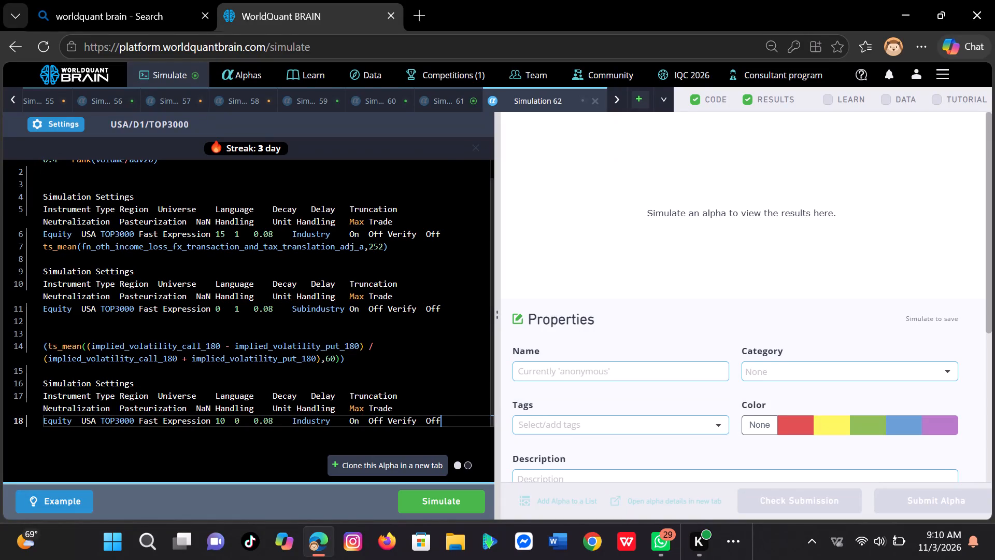
{"action": "scroll", "coordinate": [302, 356], "scroll_direction": "up", "scroll_amount": 2}
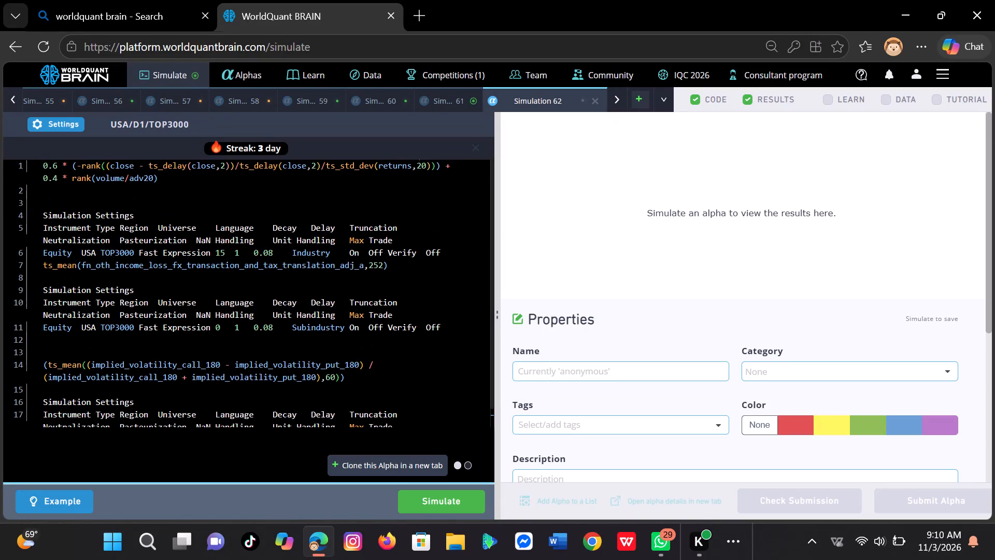
{"action": "left_click", "coordinate": [446, 505]}
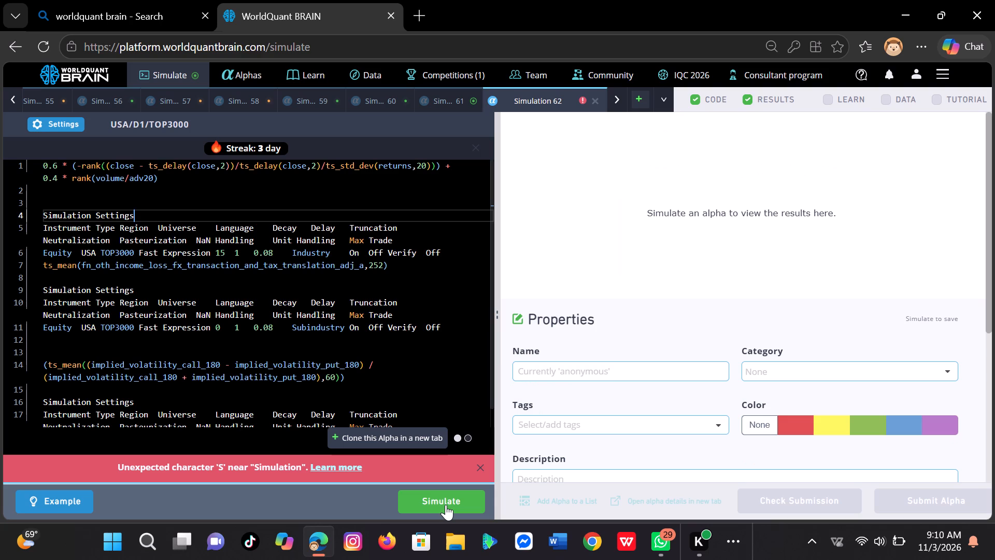
{"action": "left_click", "coordinate": [446, 505]}
Look through the pasted code, shorten the first "Simulation Settings" line to "Simulation Setting", and try simulating again.
{"action": "scroll", "coordinate": [340, 335], "scroll_direction": "down", "scroll_amount": 1}
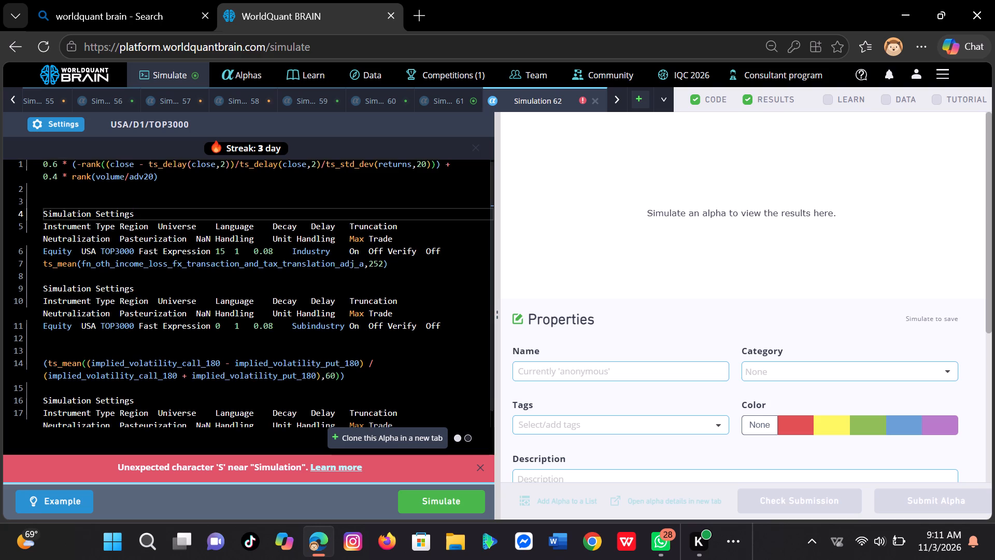
{"action": "scroll", "coordinate": [340, 335], "scroll_direction": "down", "scroll_amount": 1}
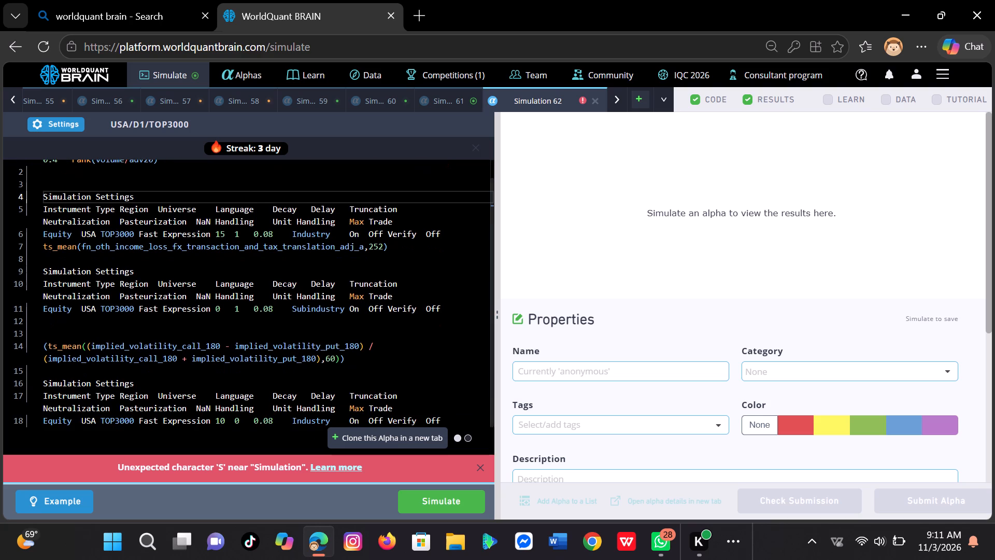
{"action": "scroll", "coordinate": [340, 335], "scroll_direction": "up", "scroll_amount": 2}
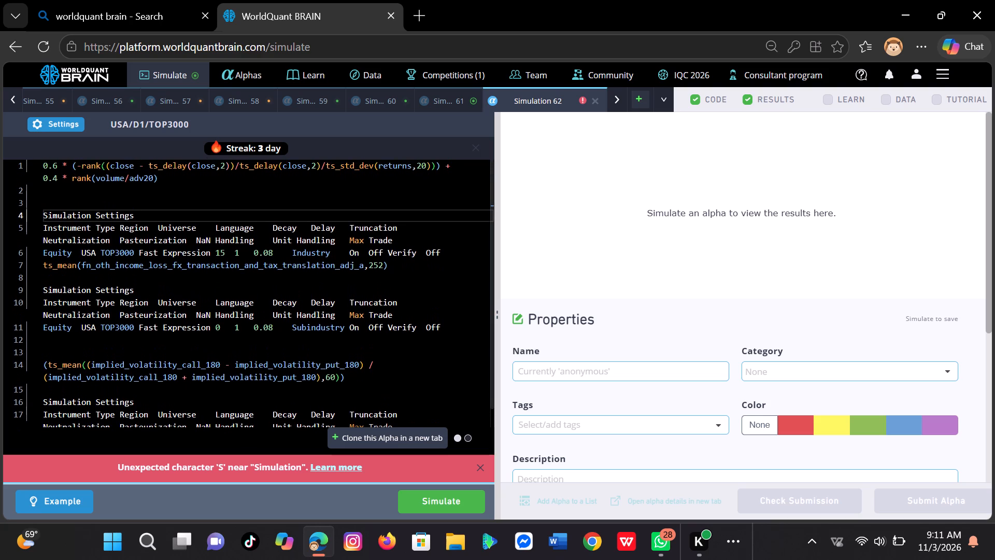
{"action": "scroll", "coordinate": [340, 335], "scroll_direction": "down", "scroll_amount": 1}
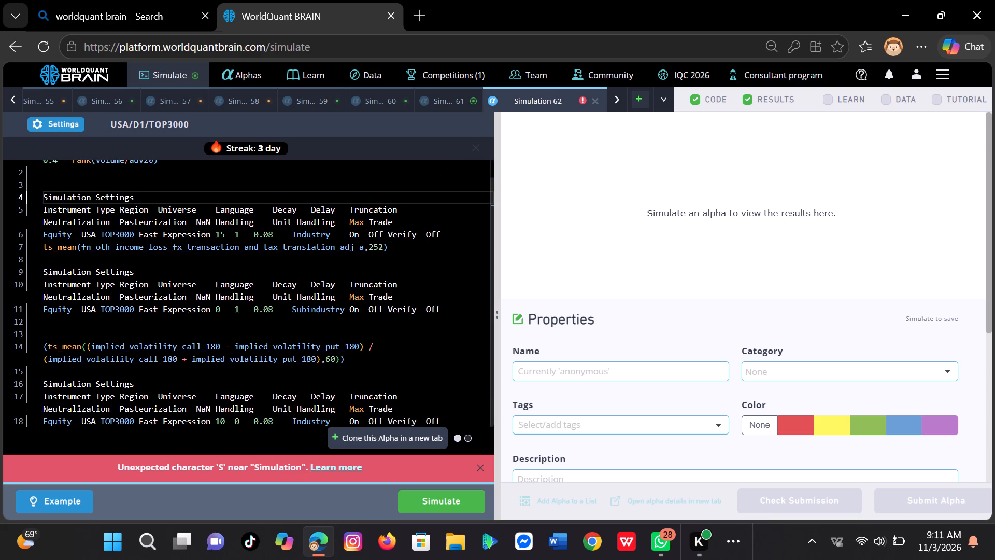
{"action": "scroll", "coordinate": [340, 335], "scroll_direction": "up", "scroll_amount": 1}
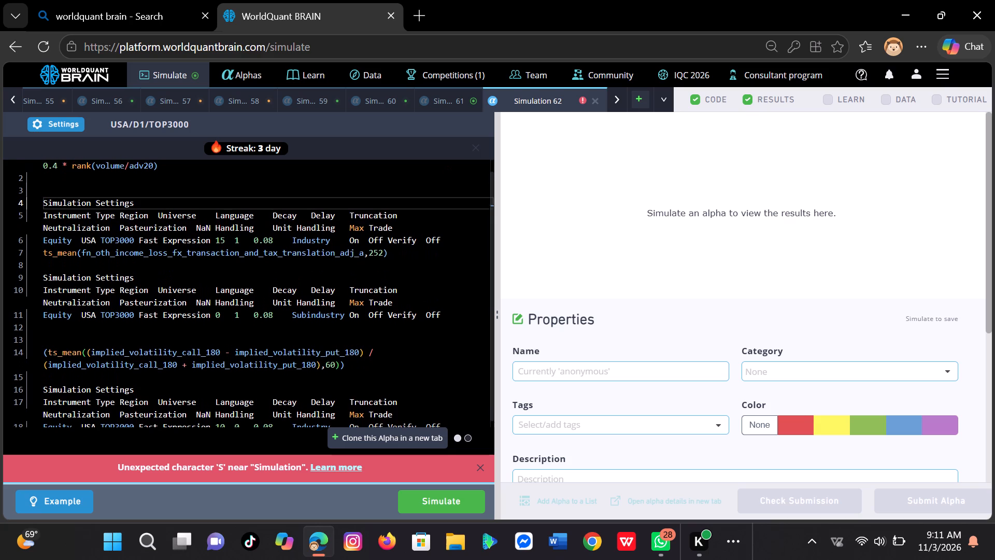
{"action": "scroll", "coordinate": [340, 335], "scroll_direction": "up", "scroll_amount": 1}
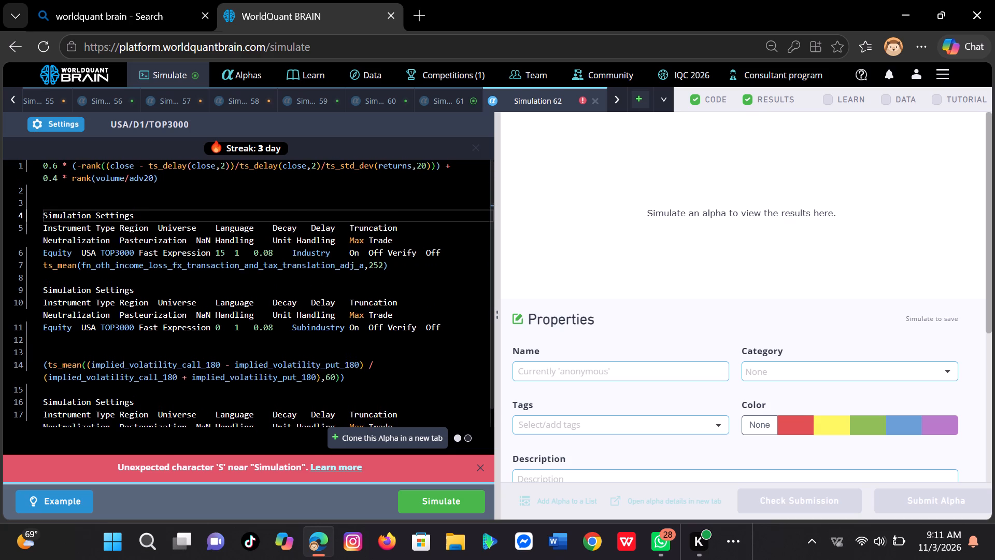
{"action": "key", "text": "BackSpace"}
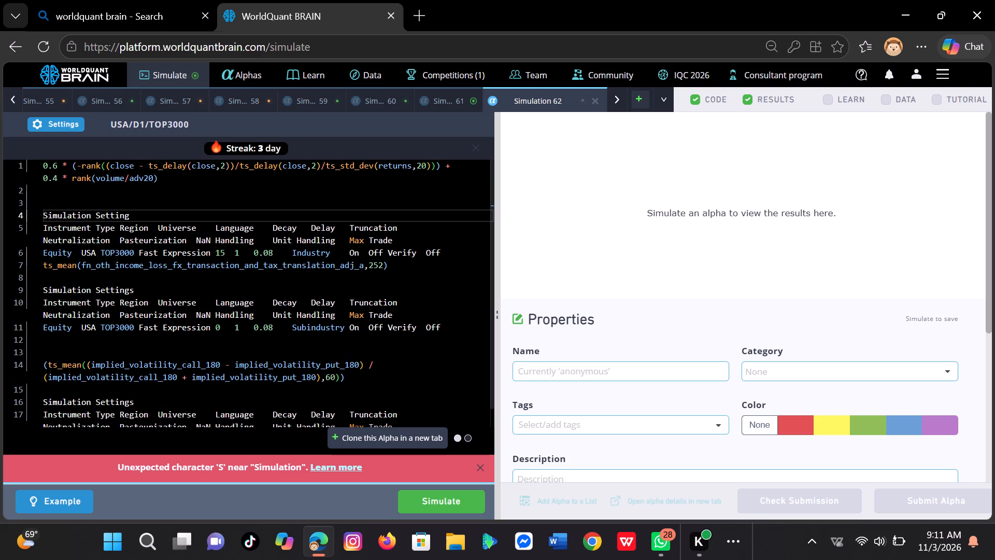
{"action": "left_click", "coordinate": [422, 498]}
{"action": "left_click", "coordinate": [598, 102]}
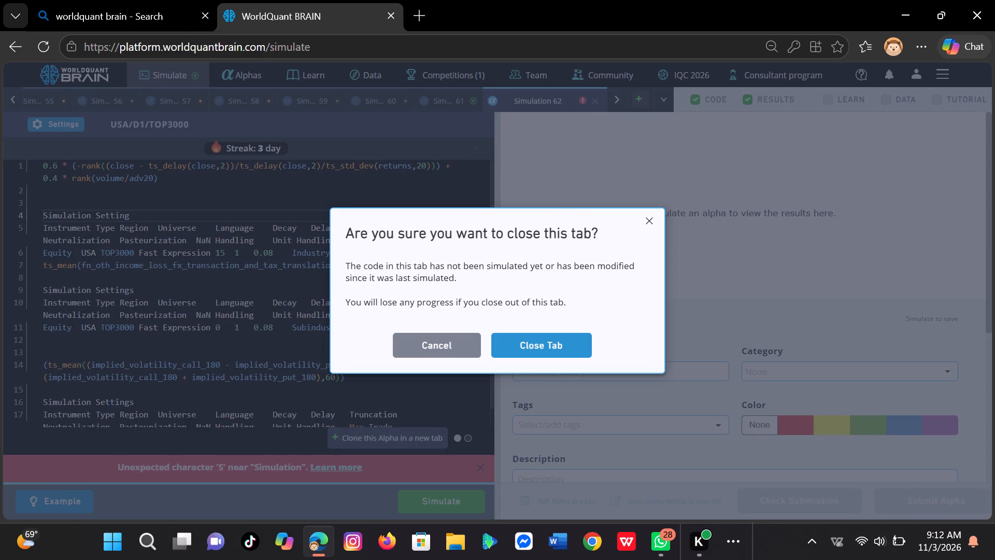
{"action": "left_click", "coordinate": [641, 214]}
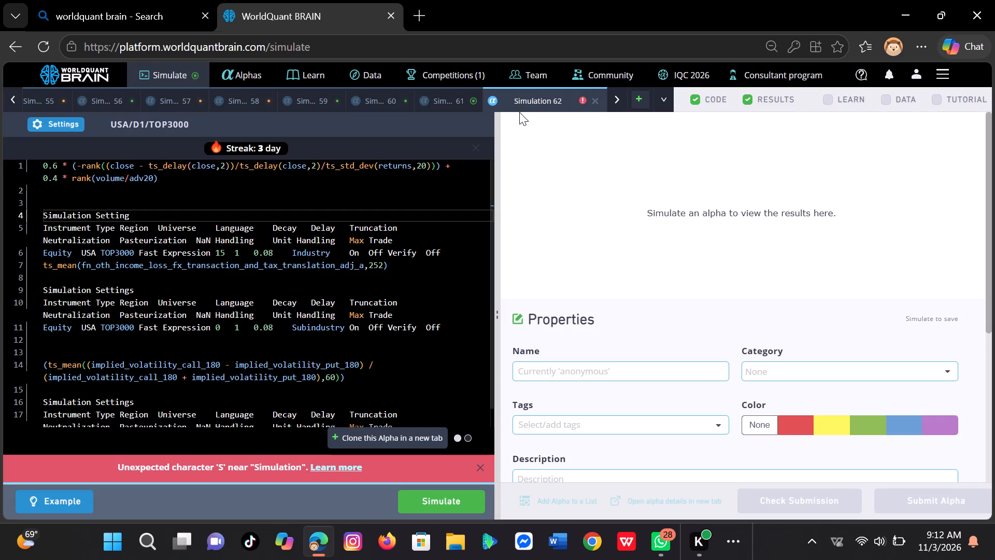
Review Simulation 61's results, reveal its test period, and run its self-correlation calculation.
{"action": "left_click", "coordinate": [472, 103]}
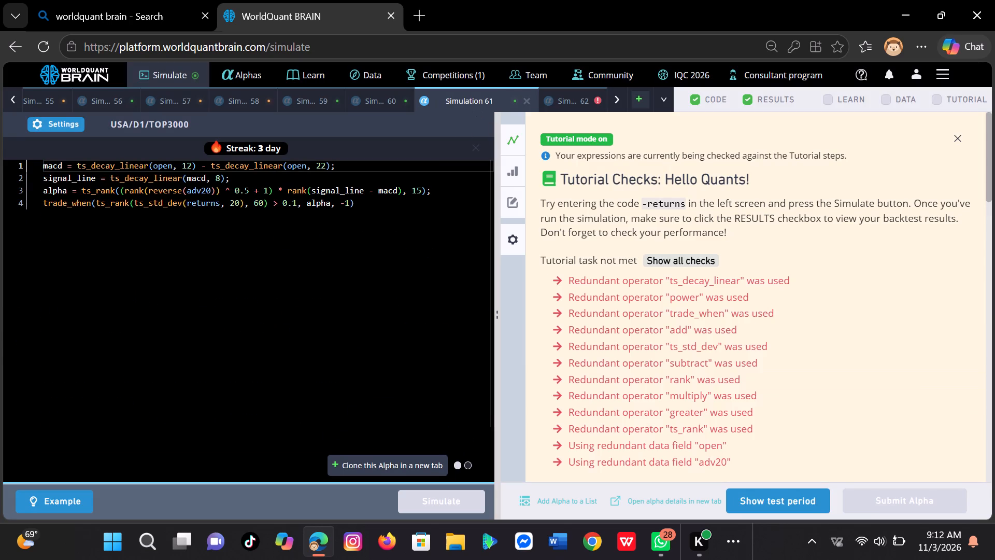
{"action": "scroll", "coordinate": [556, 258], "scroll_direction": "down", "scroll_amount": 2}
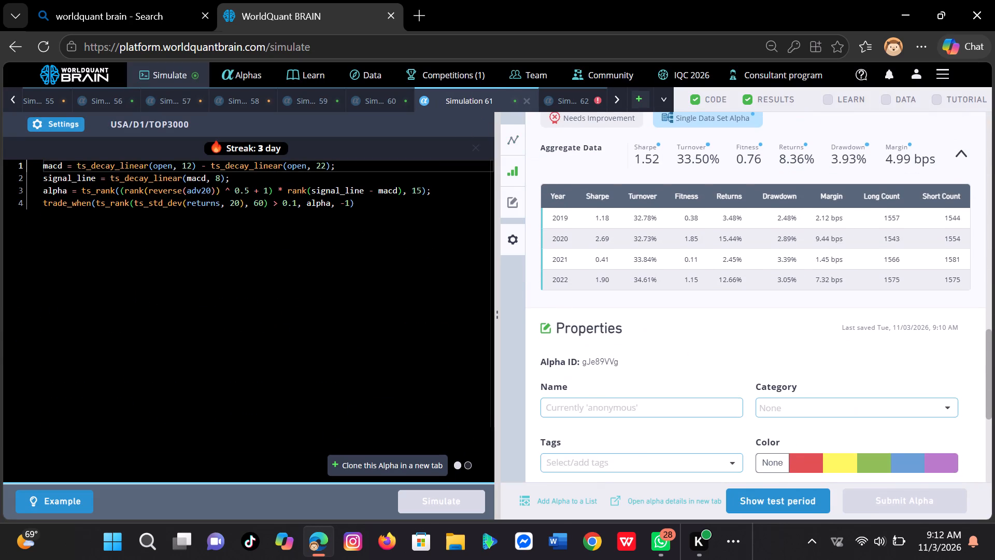
{"action": "scroll", "coordinate": [556, 258], "scroll_direction": "down", "scroll_amount": 1}
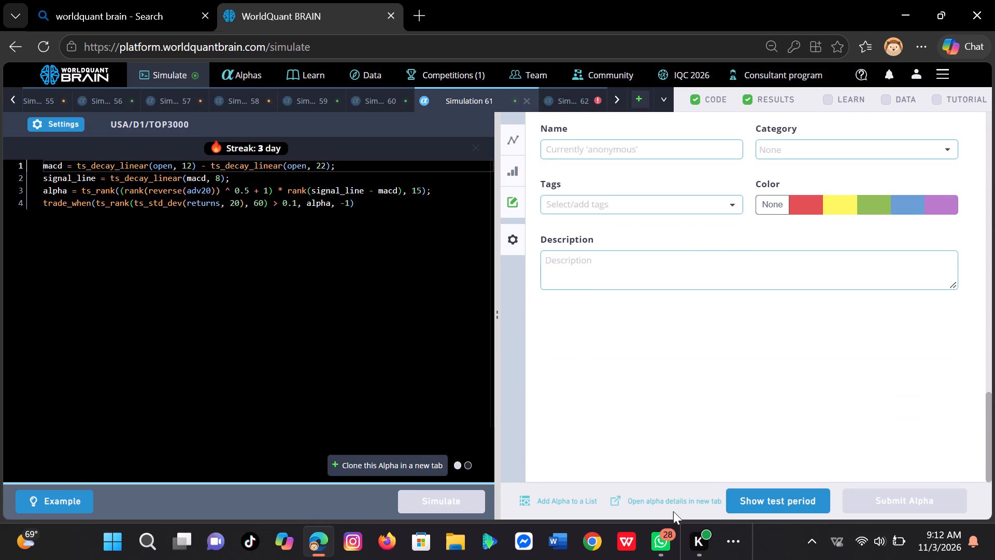
{"action": "left_click", "coordinate": [742, 491]}
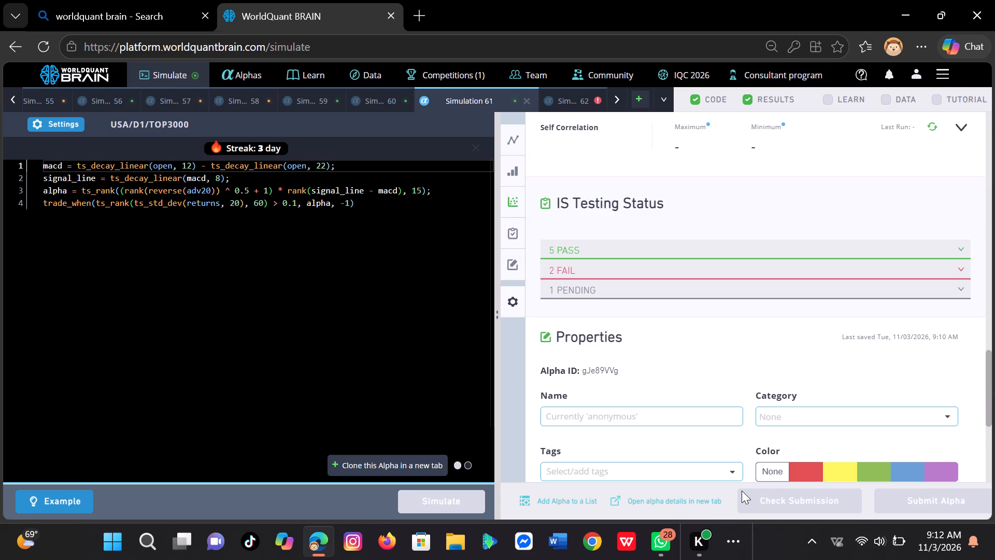
{"action": "left_click", "coordinate": [933, 131]}
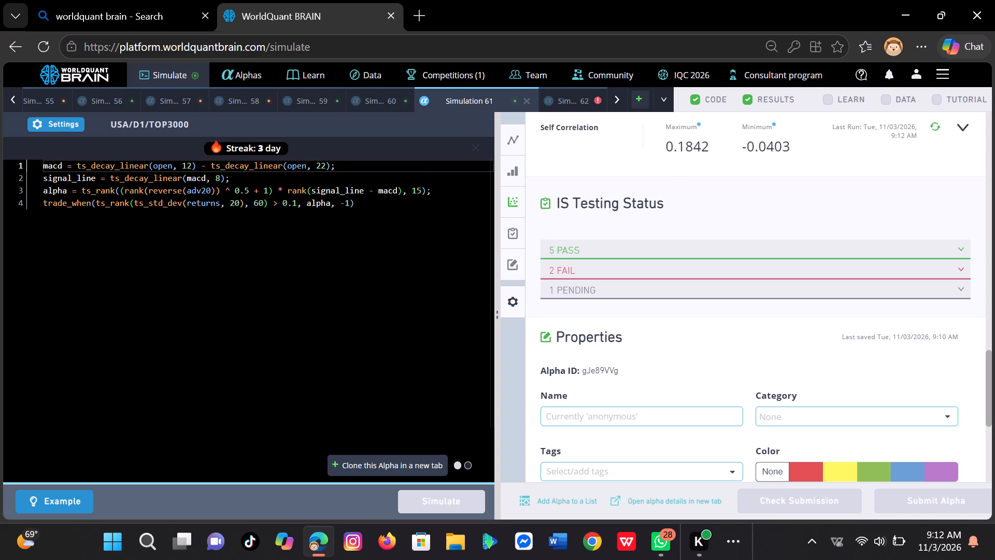
Set Simulation 61's test period to 0 years and apply the settings.
{"action": "left_click", "coordinate": [69, 120]}
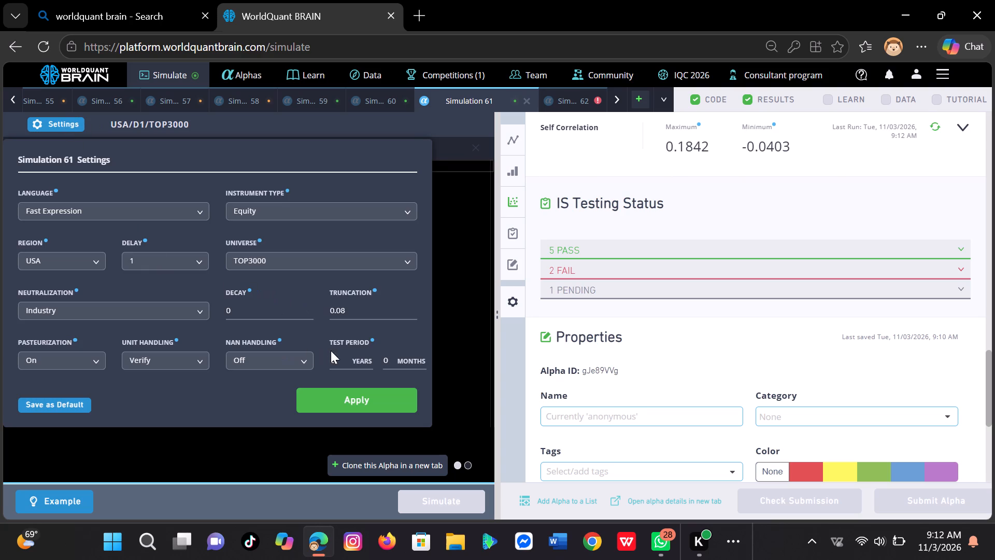
{"action": "left_click", "coordinate": [338, 355]}
{"action": "key", "text": "BackSpace"}
{"action": "key", "text": "0"}
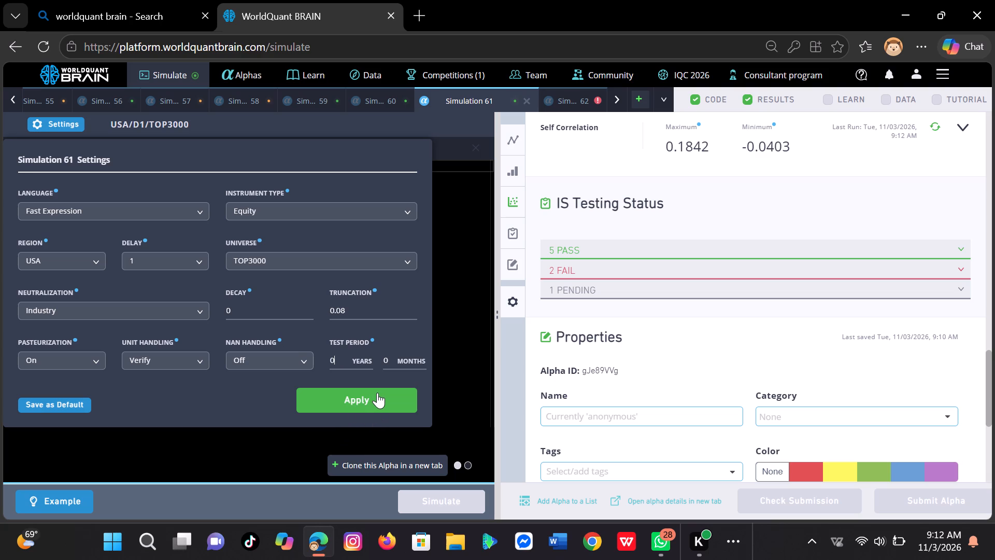
{"action": "left_click", "coordinate": [377, 393]}
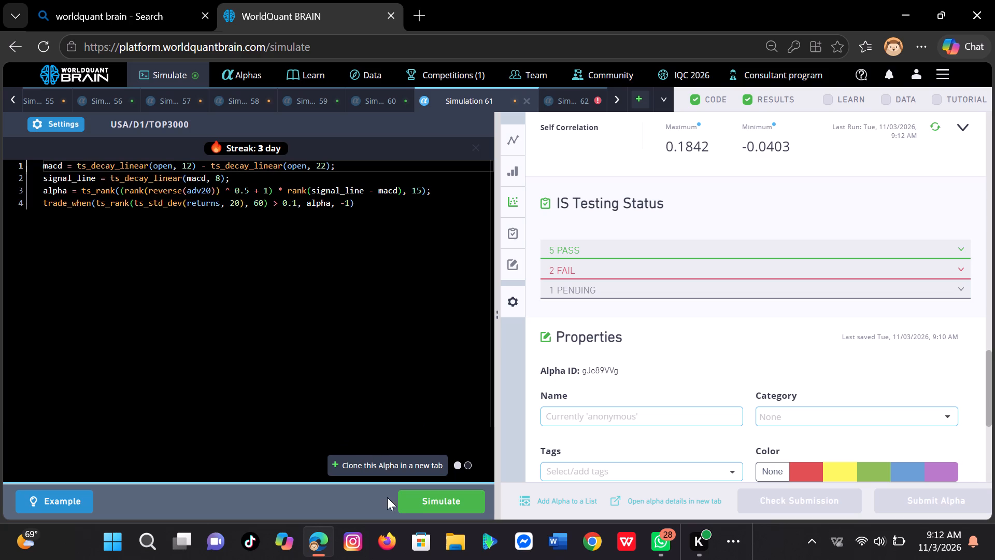
Clone the Simulation 61 alpha into a new simulation and simulate it.
{"action": "left_click", "coordinate": [422, 465]}
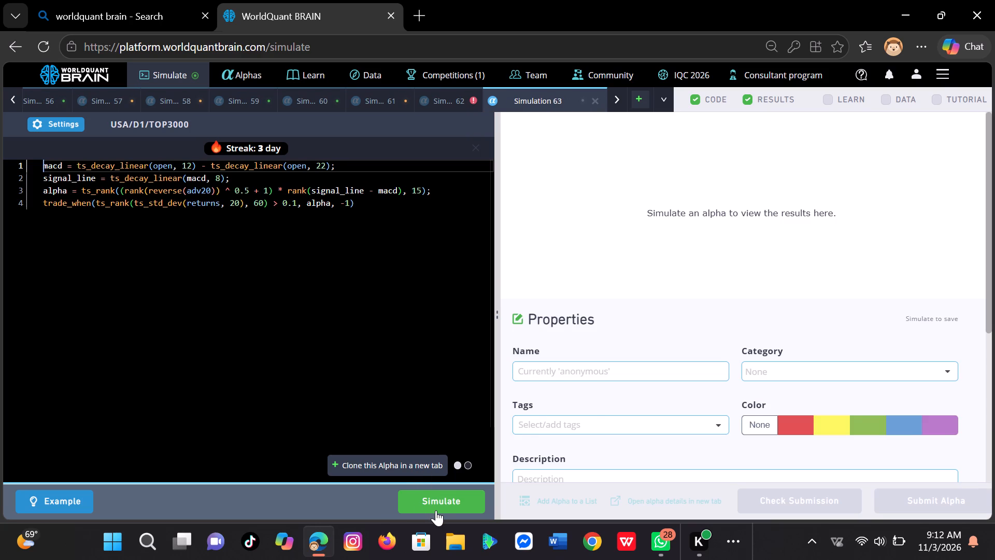
{"action": "left_click", "coordinate": [436, 510]}
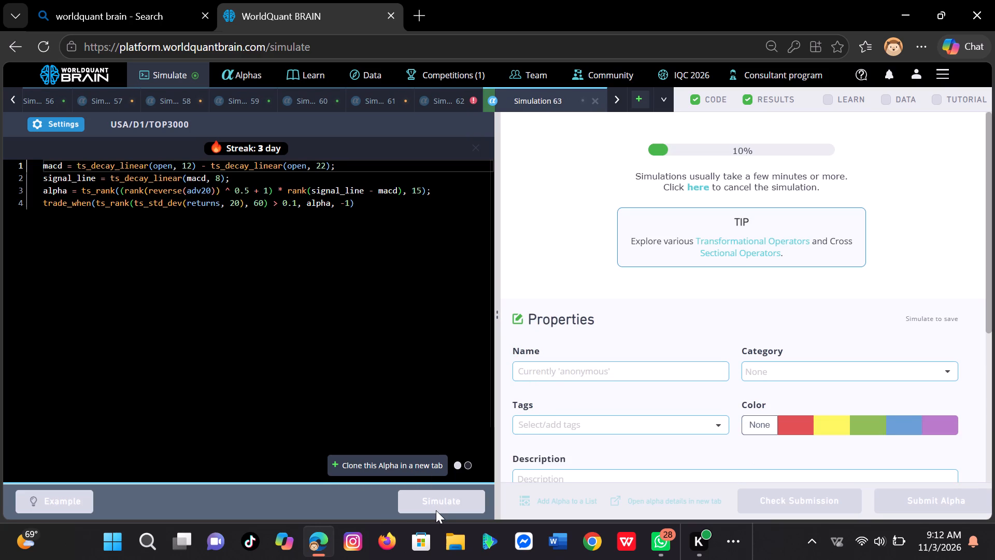
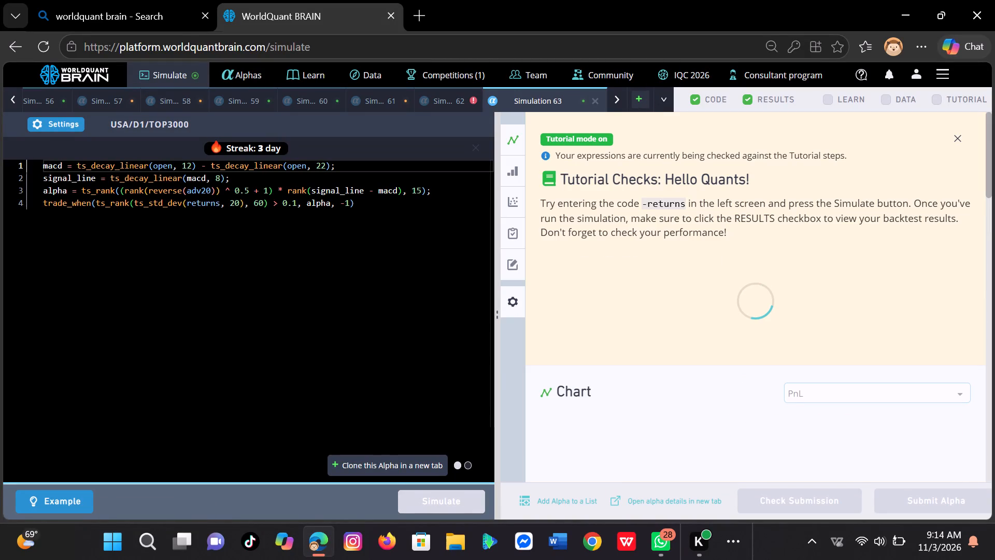
Review Simulation 63's results, including the yearly IS Summary, the tutorial checks, the correlation section and the submission test outcomes.
{"action": "scroll", "coordinate": [653, 285], "scroll_direction": "down", "scroll_amount": 3}
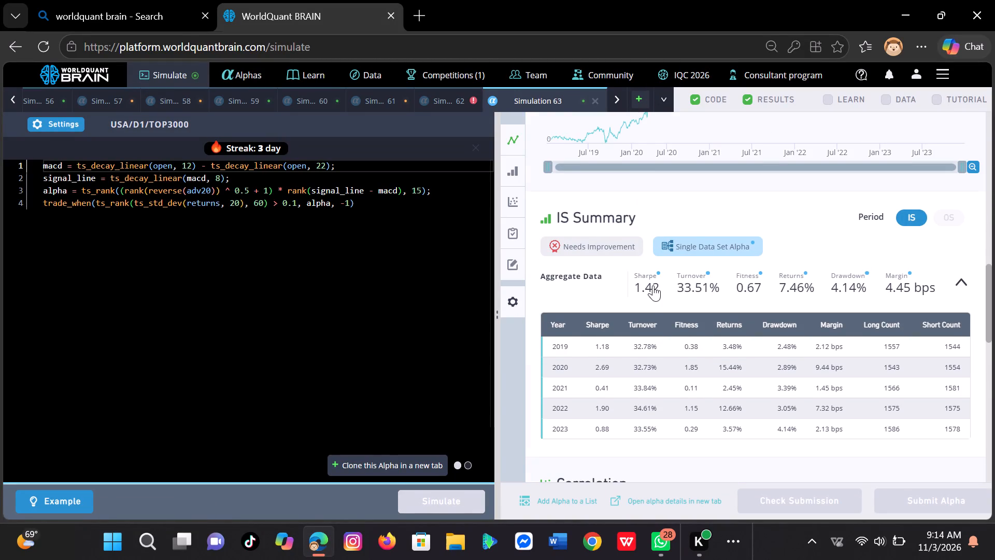
{"action": "scroll", "coordinate": [653, 285], "scroll_direction": "down", "scroll_amount": 6}
{"action": "scroll", "coordinate": [653, 285], "scroll_direction": "up", "scroll_amount": 2}
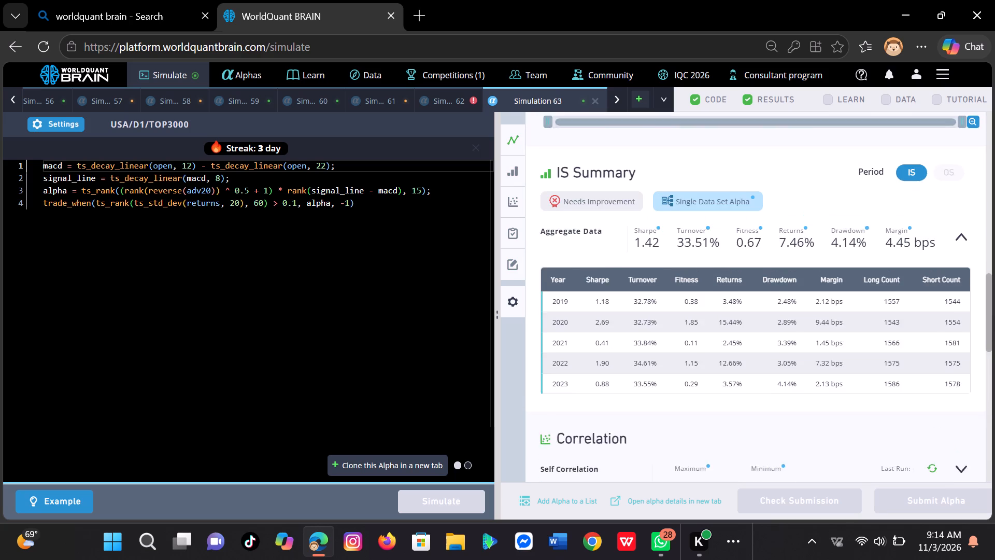
{"action": "scroll", "coordinate": [653, 285], "scroll_direction": "up", "scroll_amount": 2}
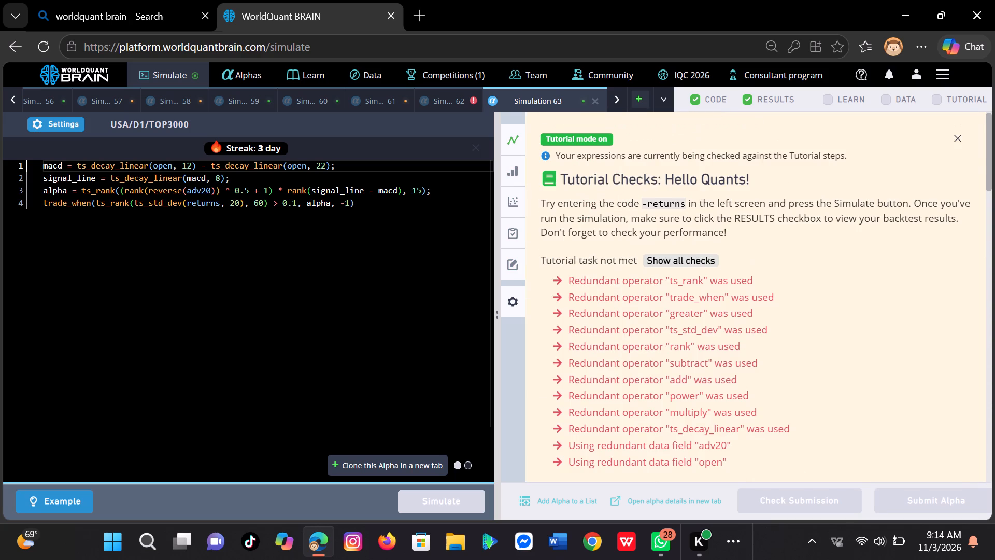
{"action": "scroll", "coordinate": [653, 285], "scroll_direction": "down", "scroll_amount": 2}
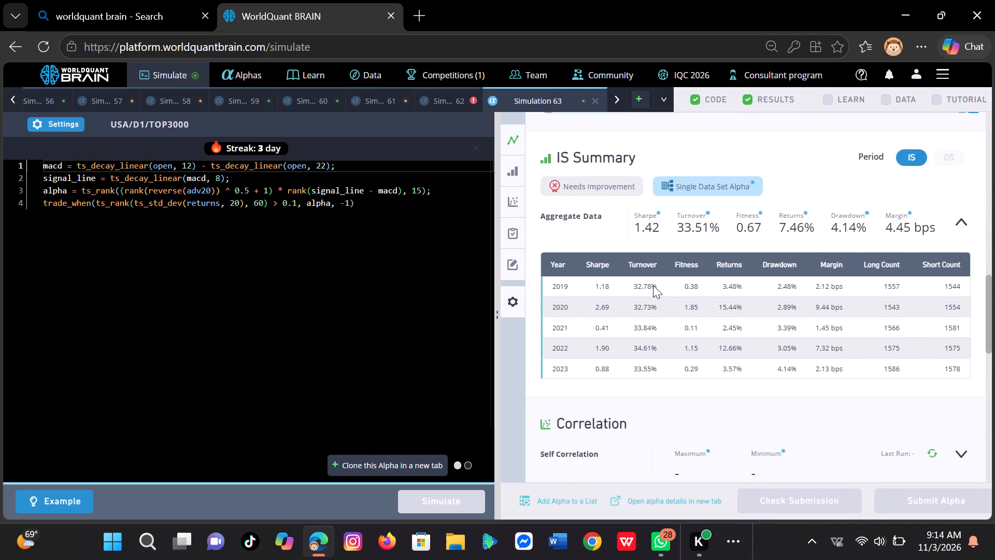
{"action": "scroll", "coordinate": [653, 285], "scroll_direction": "down", "scroll_amount": 3}
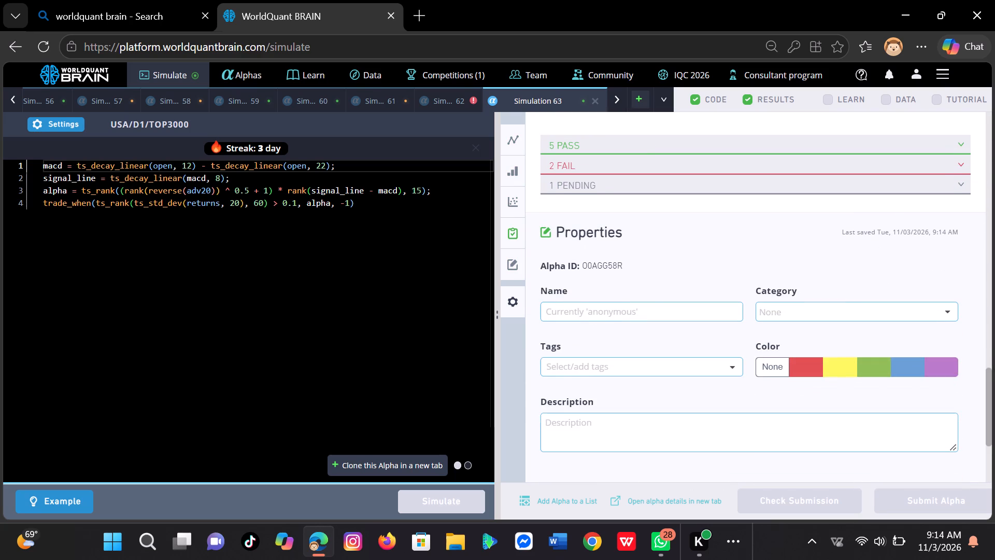
Clone the Simulation 63 alpha into a new simulation.
{"action": "double_click", "coordinate": [347, 451]}
{"action": "left_click_drag", "start_coordinate": [347, 451], "coordinate": [330, 495]}
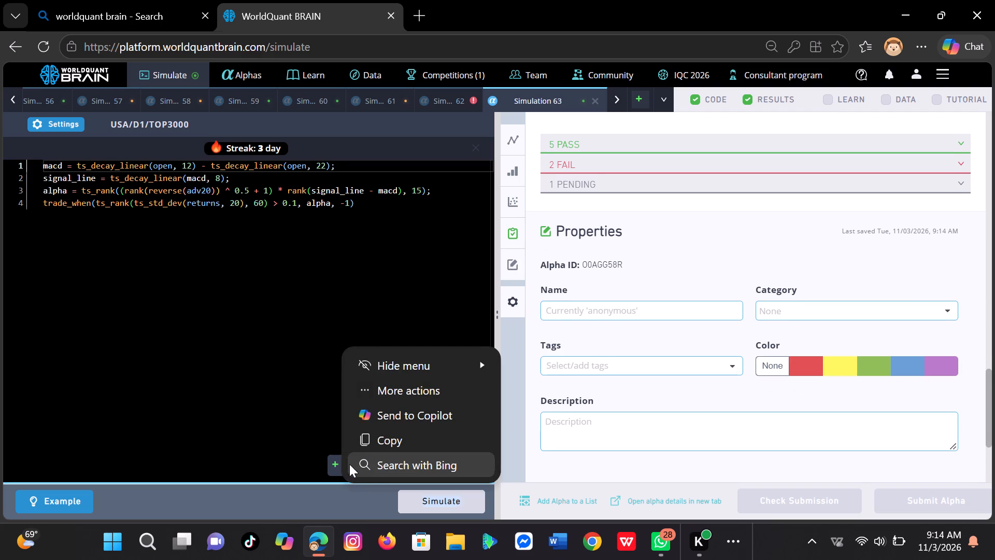
{"action": "left_click", "coordinate": [306, 437]}
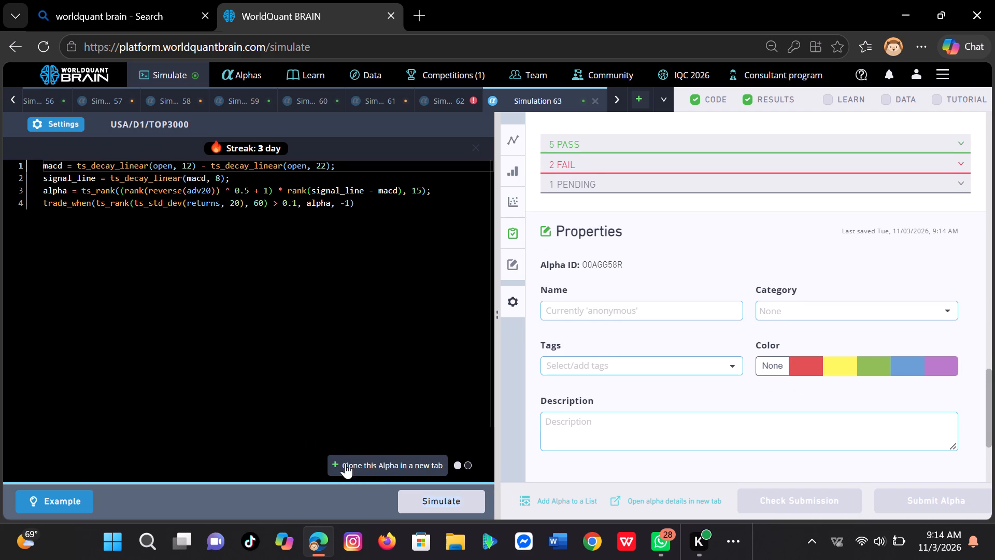
{"action": "left_click", "coordinate": [382, 468]}
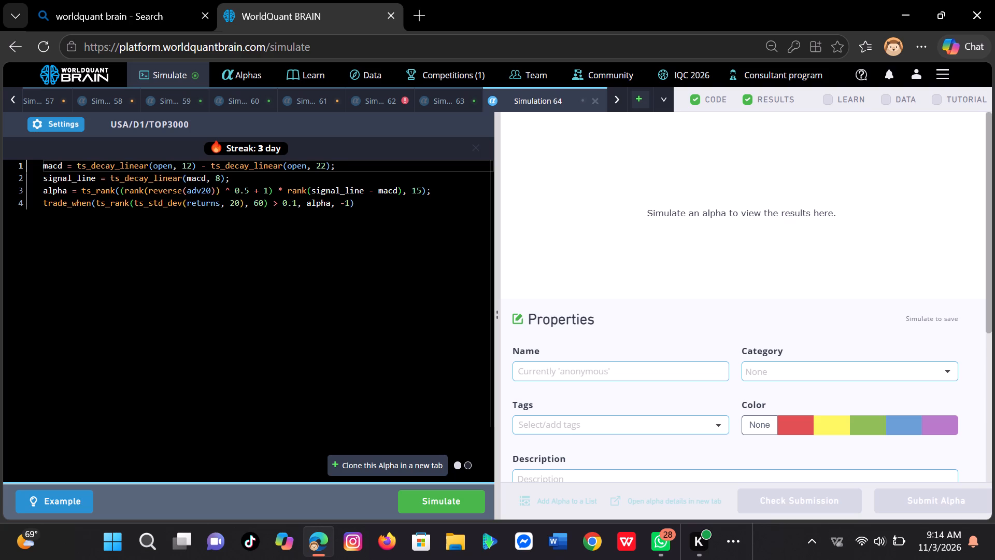
Set the cloned simulation's universe to TOP2000, apply the settings and simulate the alpha.
{"action": "left_click", "coordinate": [79, 120]}
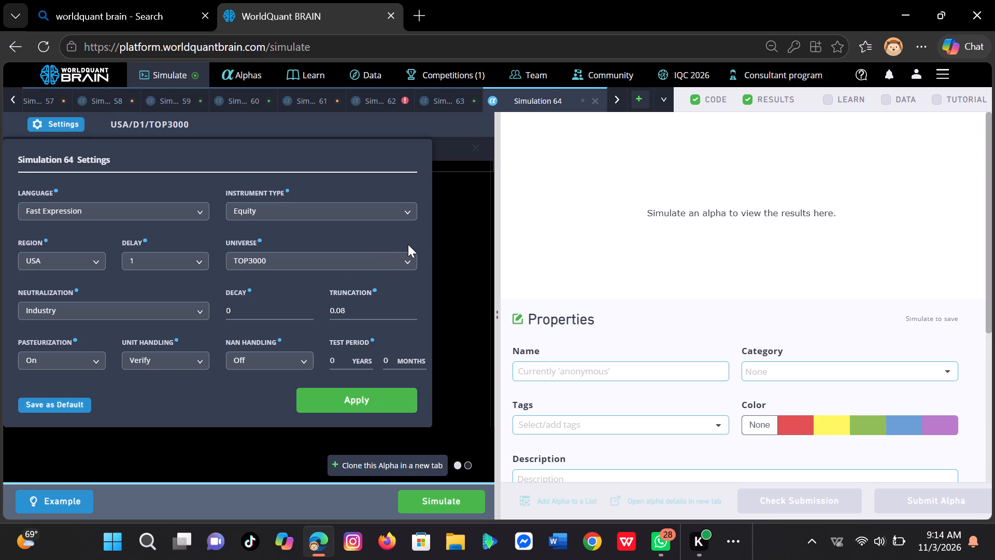
{"action": "left_click", "coordinate": [407, 258]}
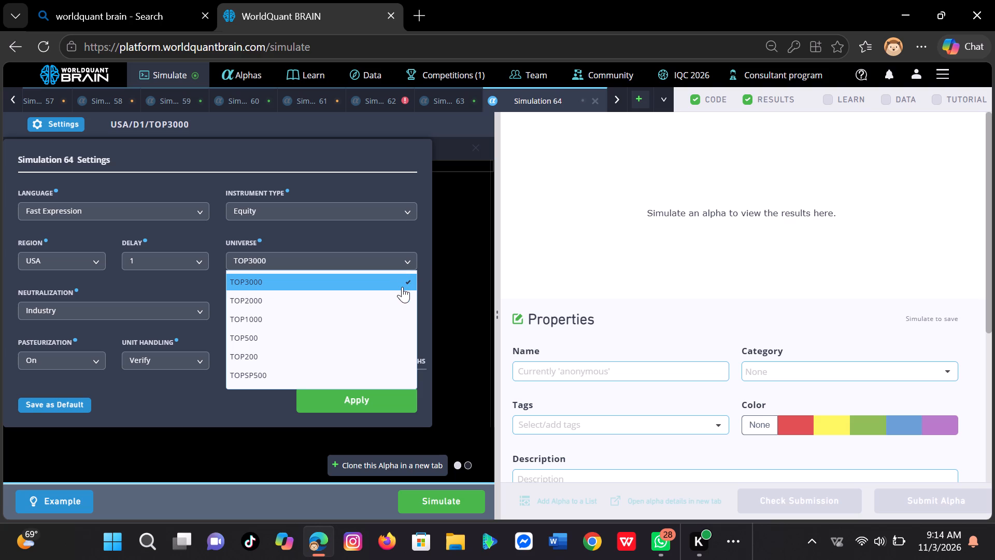
{"action": "left_click", "coordinate": [399, 293]}
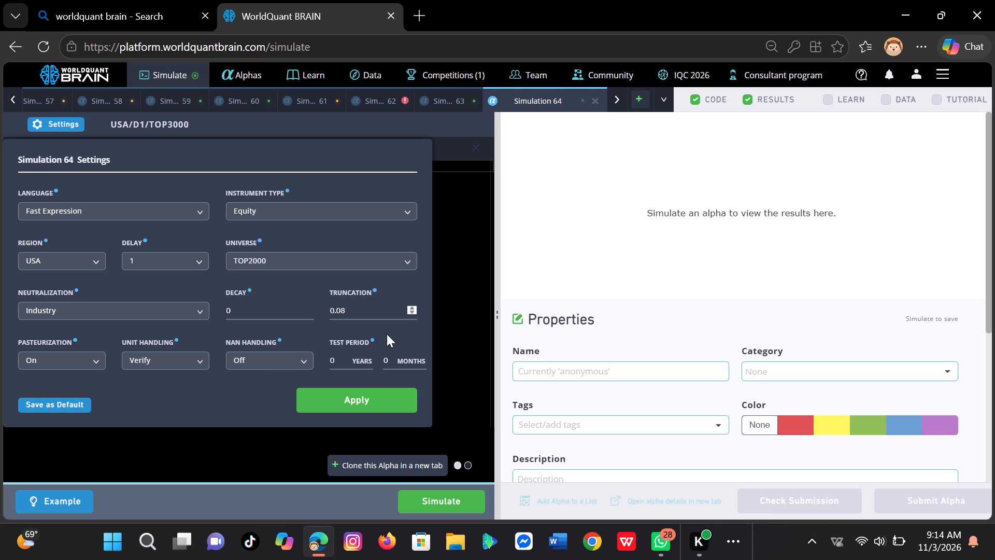
{"action": "left_click", "coordinate": [369, 395]}
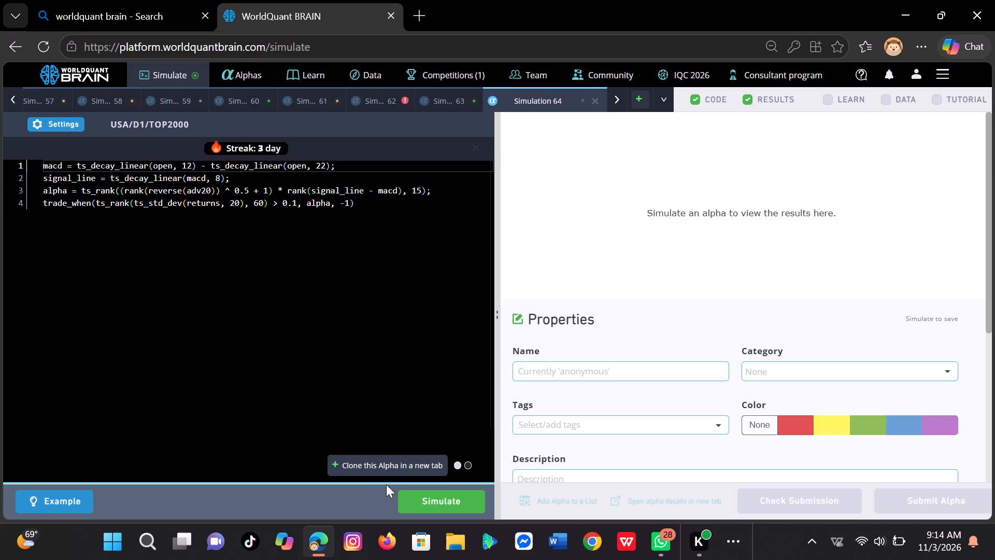
{"action": "left_click", "coordinate": [427, 500]}
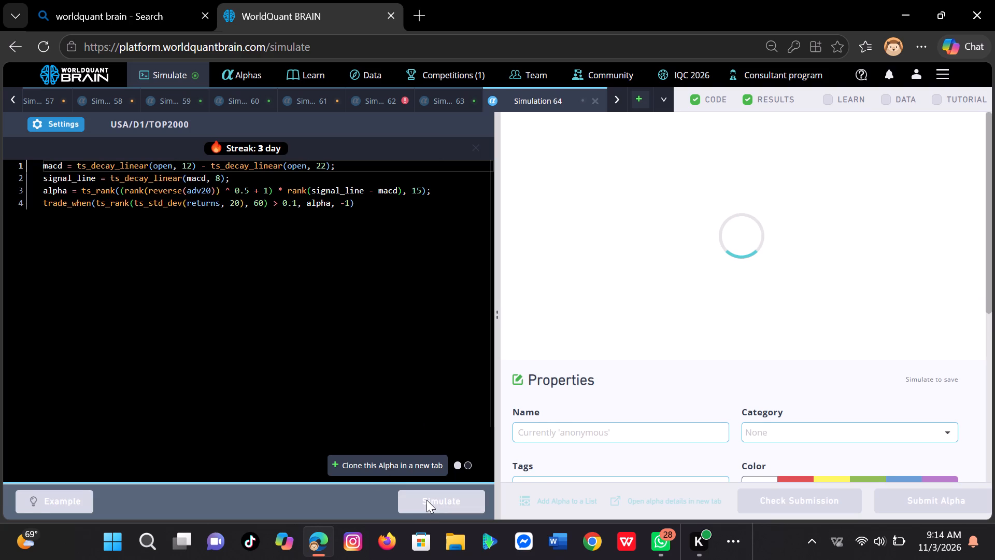
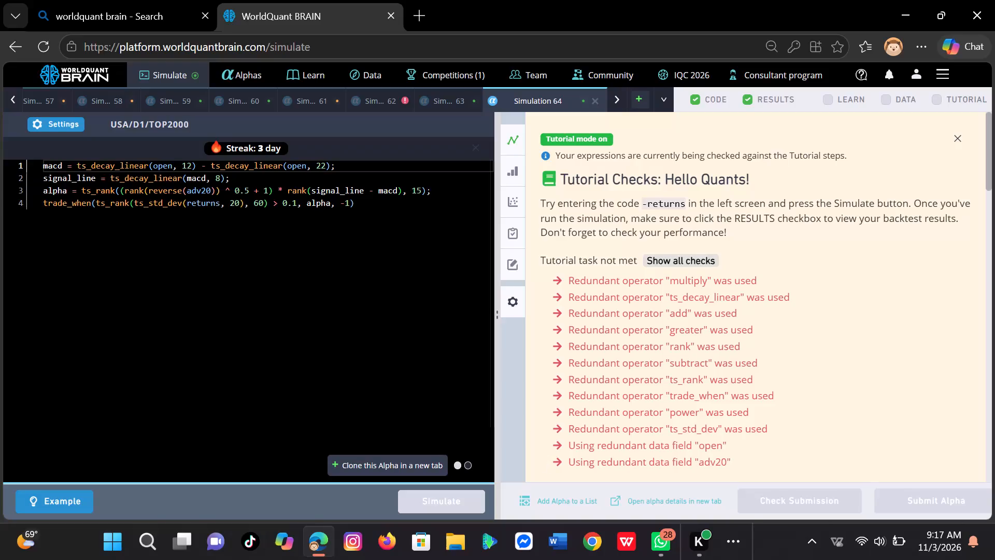
Look over Simulation 64's results and open a new blank simulation.
{"action": "scroll", "coordinate": [664, 383], "scroll_direction": "down", "scroll_amount": 5}
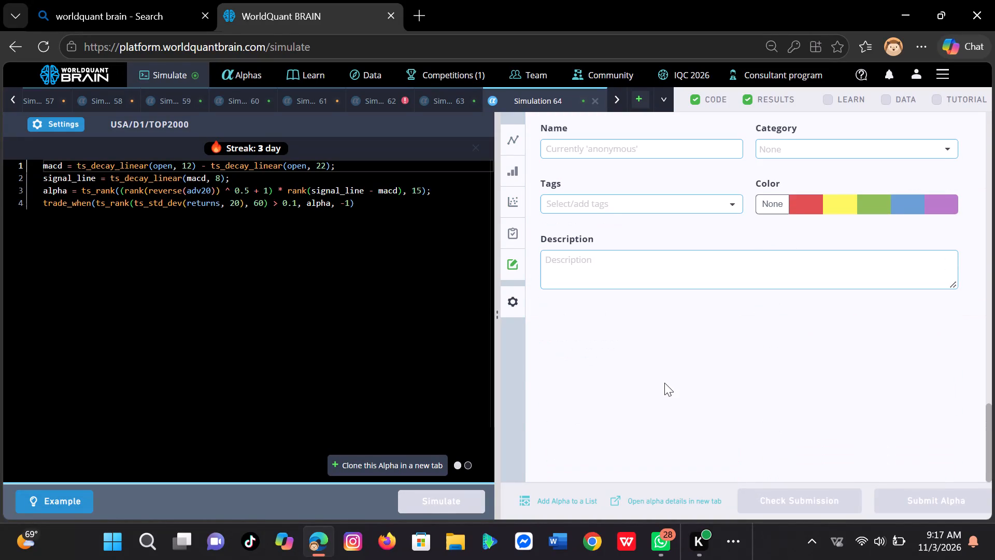
{"action": "left_click", "coordinate": [641, 101]}
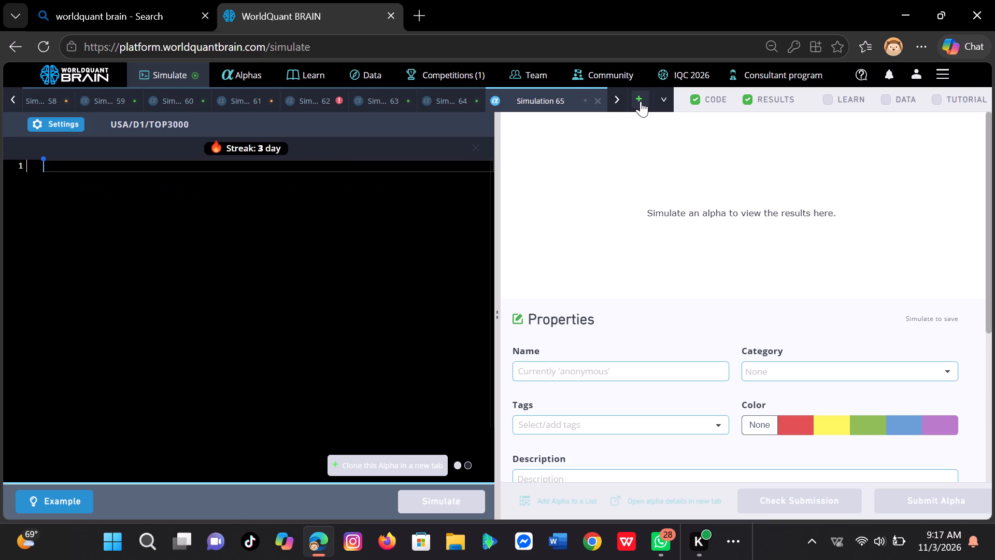
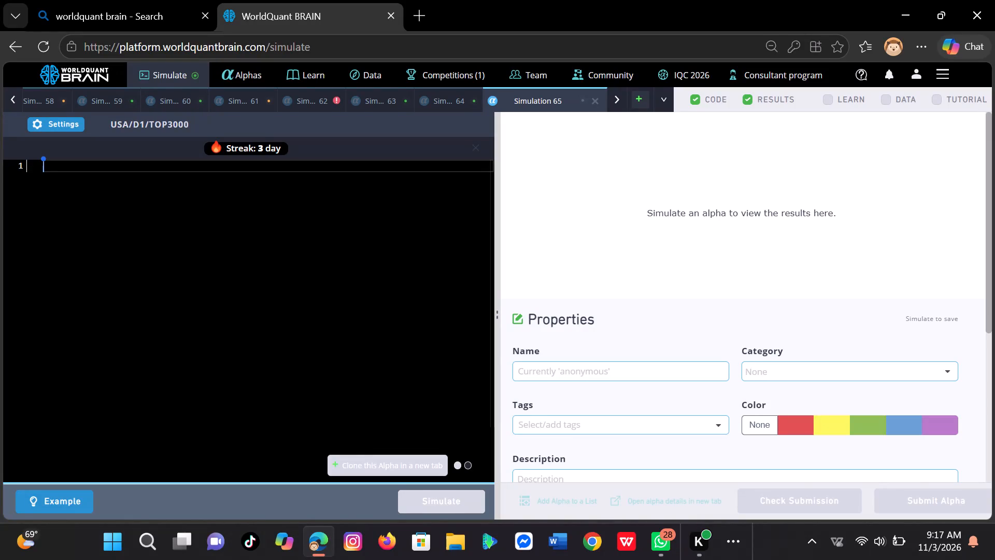
Enter the alpha expression ts_std_dev(ts_backfill(snt_social_volume ,70),60) in Simulation 65 and simulate it with USA/D1/TOP3000.
{"action": "key", "text": "ctrl+v"}
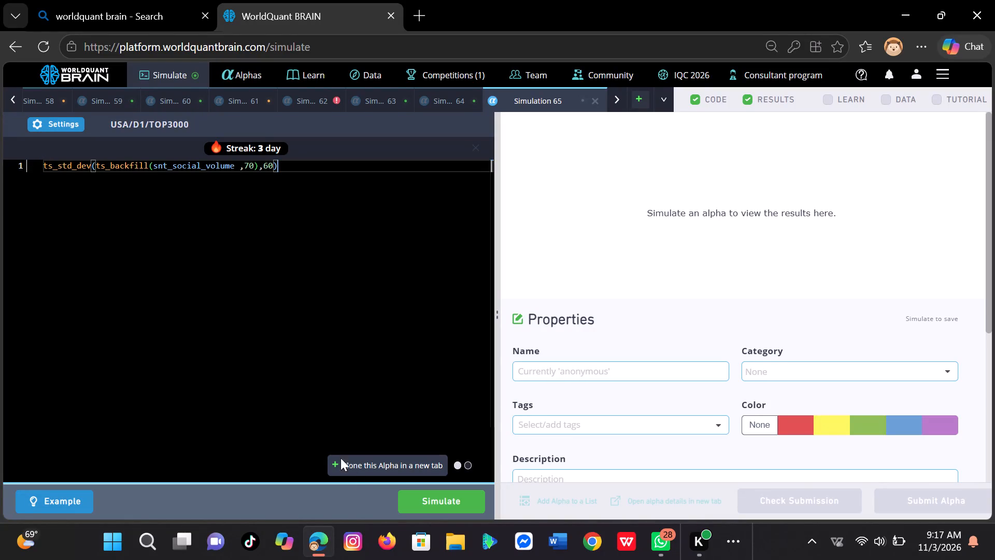
{"action": "left_click", "coordinate": [424, 497]}
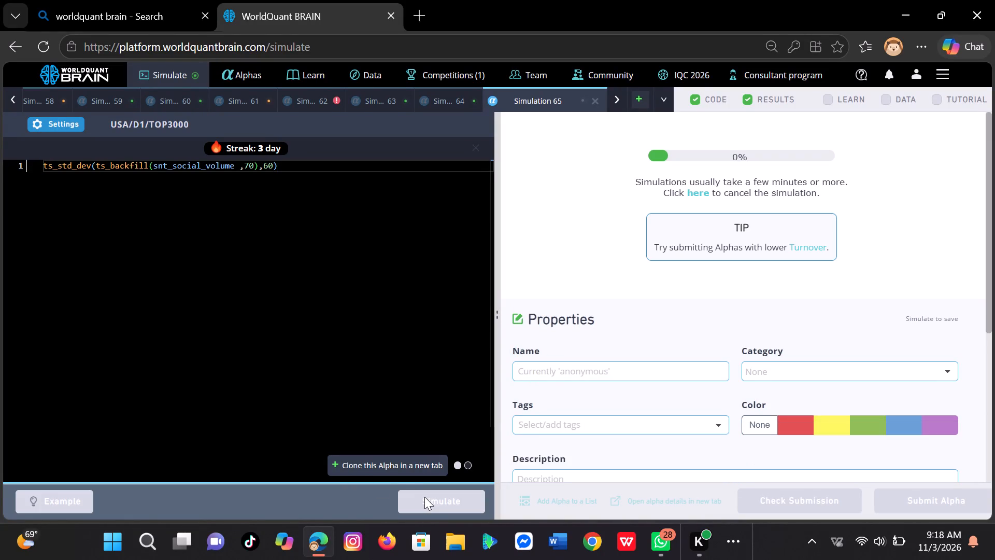
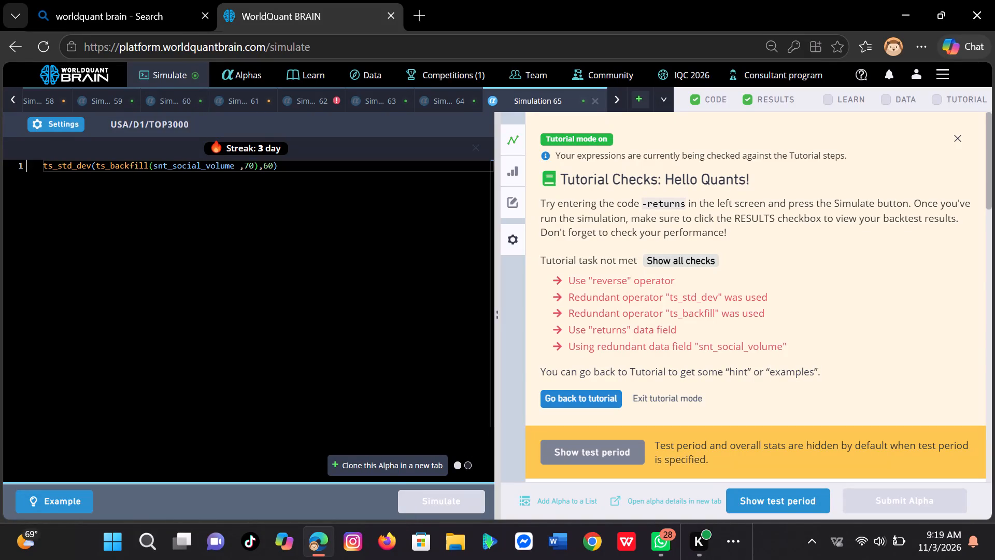
Review the IS Summary of the Simulation 65 alpha and reveal its test-period results.
{"action": "scroll", "coordinate": [587, 332], "scroll_direction": "down", "scroll_amount": 2}
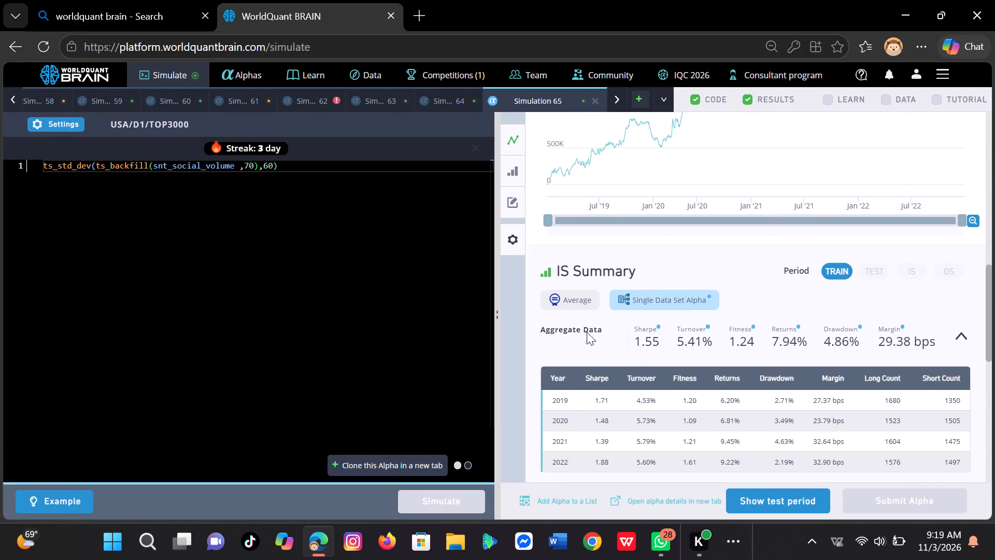
{"action": "scroll", "coordinate": [587, 332], "scroll_direction": "down", "scroll_amount": 1}
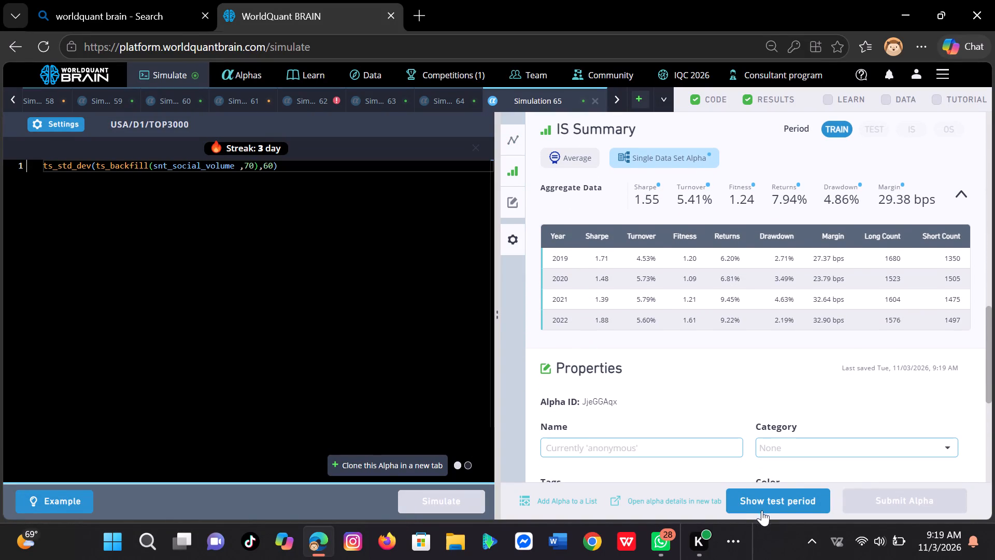
{"action": "left_click", "coordinate": [761, 492]}
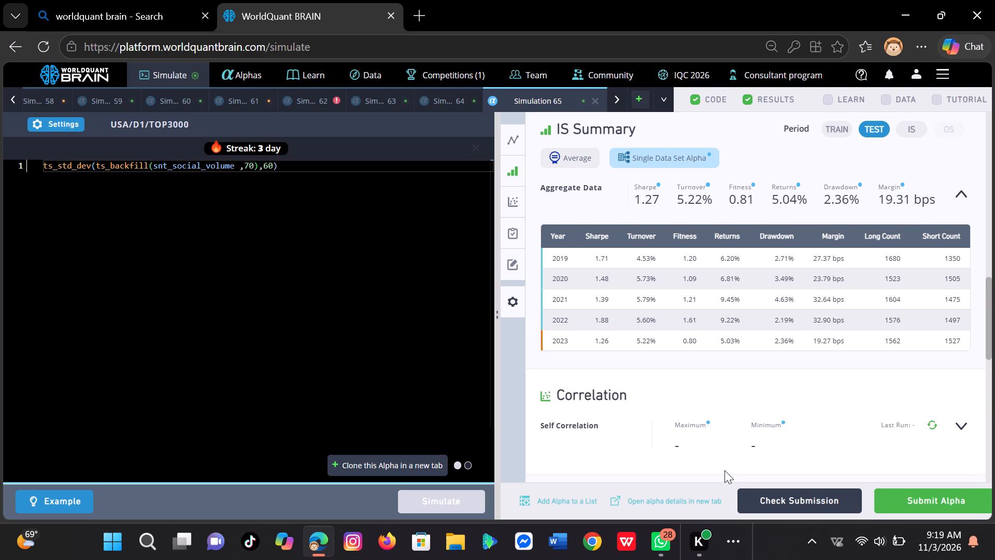
Run the self-correlation calculation for the Simulation 65 alpha.
{"action": "scroll", "coordinate": [724, 470], "scroll_direction": "down", "scroll_amount": 1}
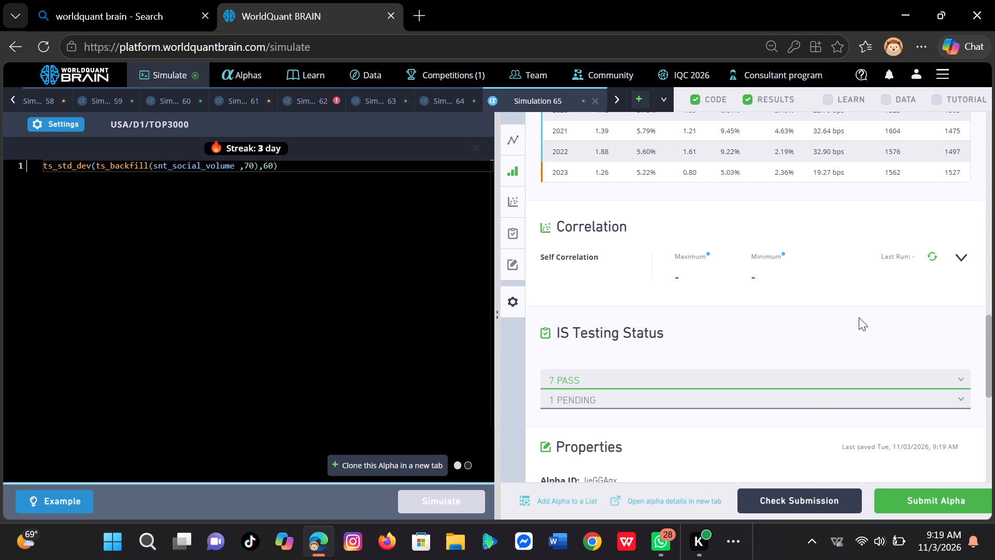
{"action": "left_click", "coordinate": [933, 249]}
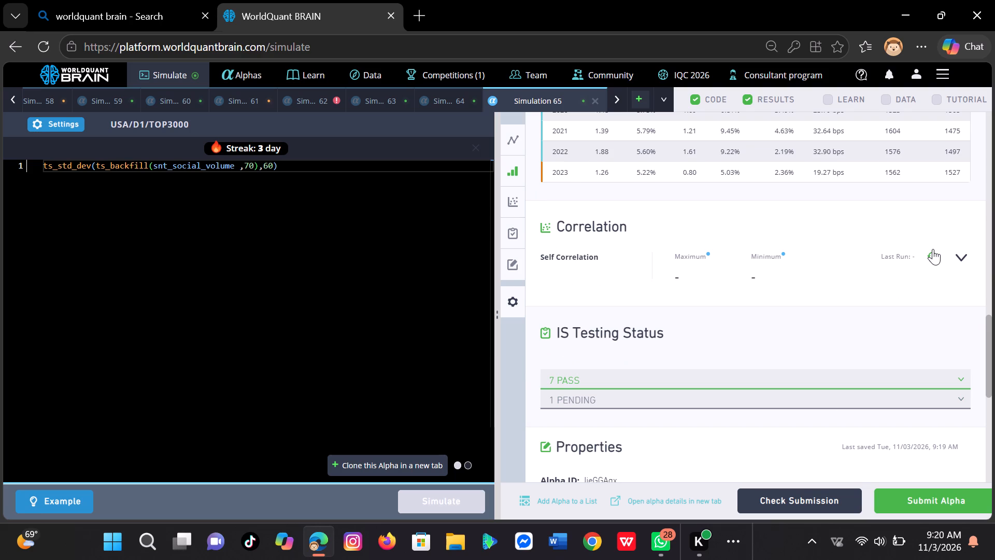
{"action": "double_click", "coordinate": [935, 251]}
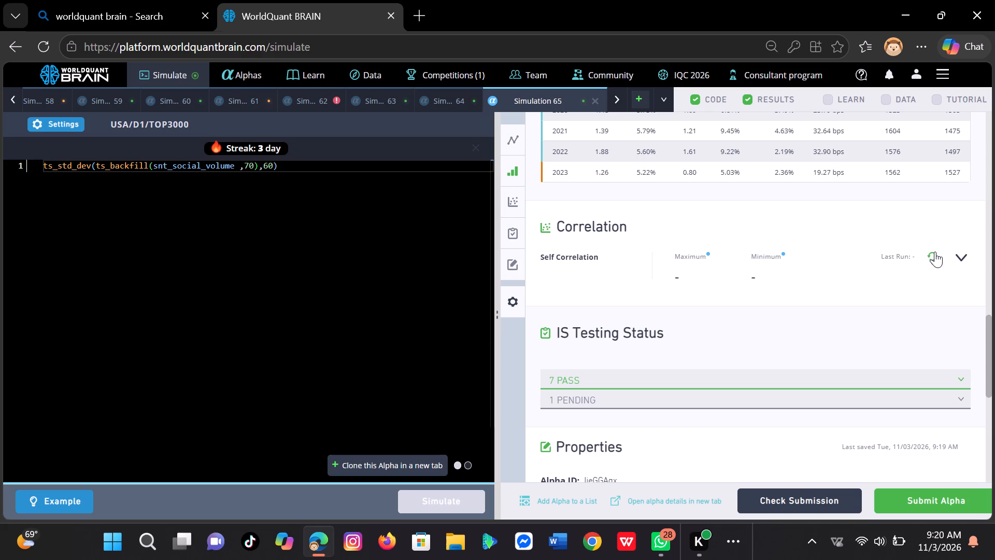
{"action": "left_click", "coordinate": [935, 251]}
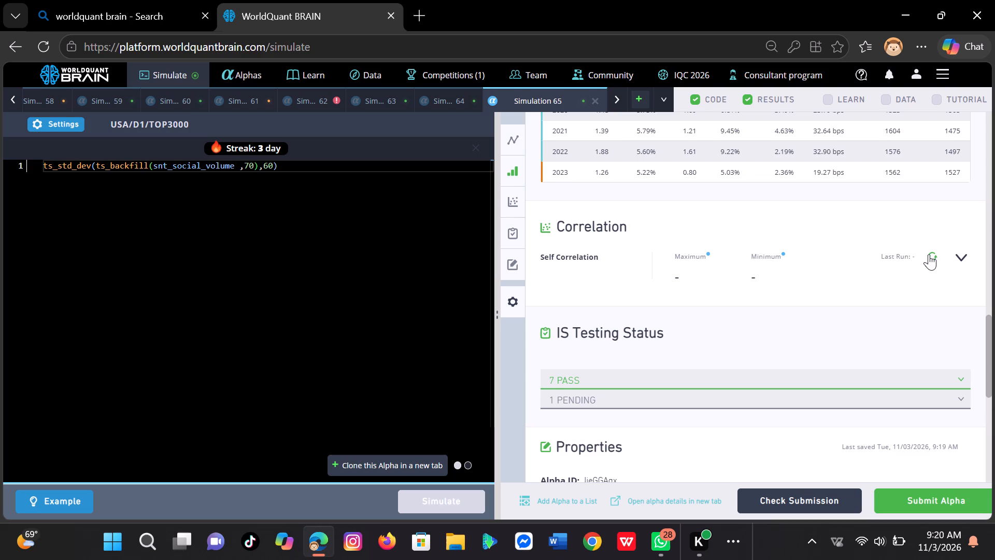
{"action": "double_click", "coordinate": [929, 254]}
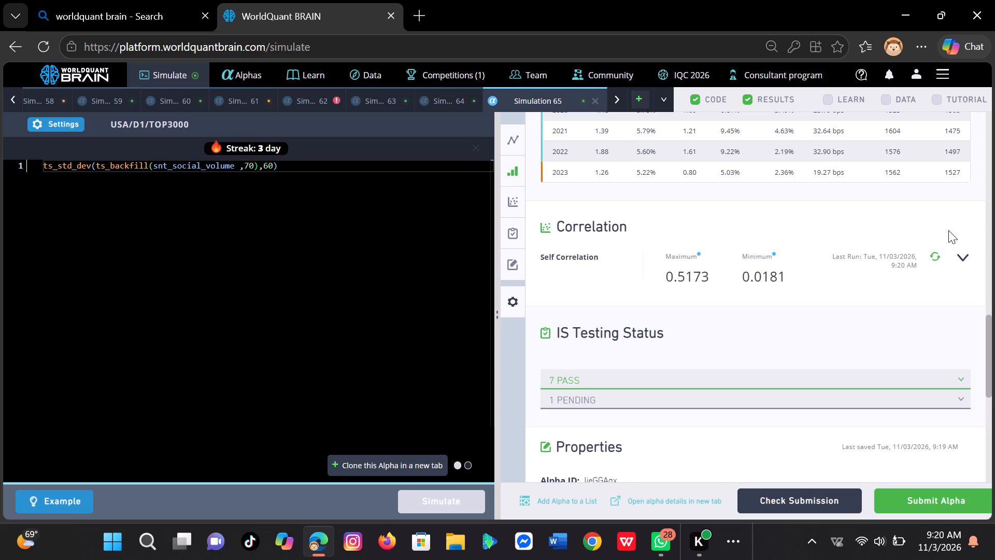
Submit the social-volume alpha from Simulation 65.
{"action": "scroll", "coordinate": [948, 230], "scroll_direction": "up", "scroll_amount": 1}
{"action": "scroll", "coordinate": [948, 230], "scroll_direction": "down", "scroll_amount": 1}
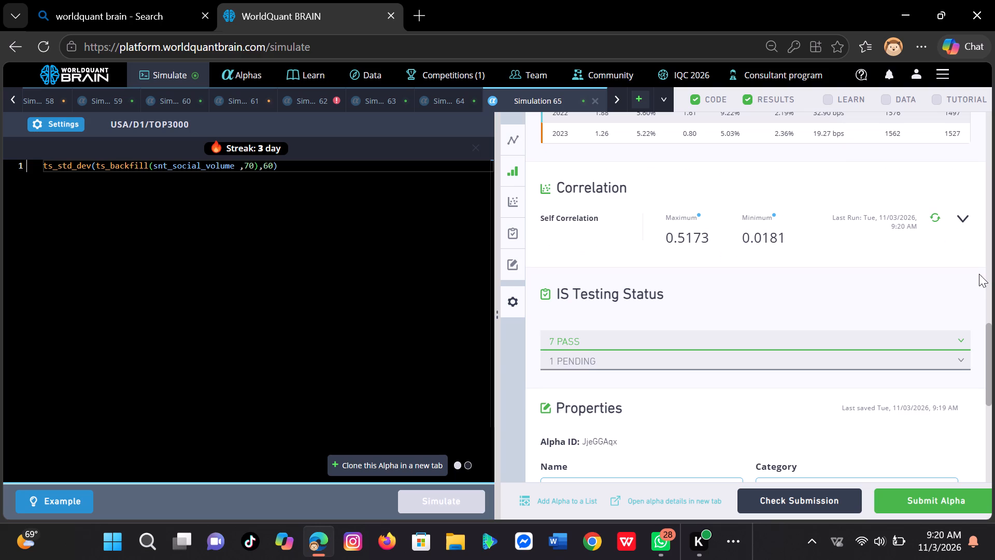
{"action": "left_click", "coordinate": [961, 505]}
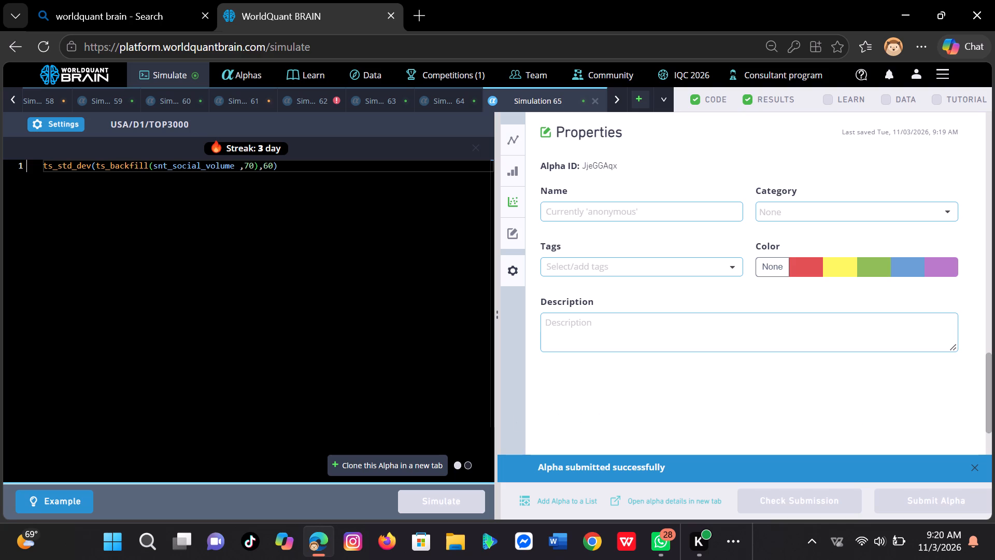
{"action": "scroll", "coordinate": [430, 409], "scroll_direction": "down", "scroll_amount": 1}
{"action": "scroll", "coordinate": [430, 409], "scroll_direction": "up", "scroll_amount": 1}
Open a new blank simulation for the next alpha.
{"action": "left_click", "coordinate": [639, 101]}
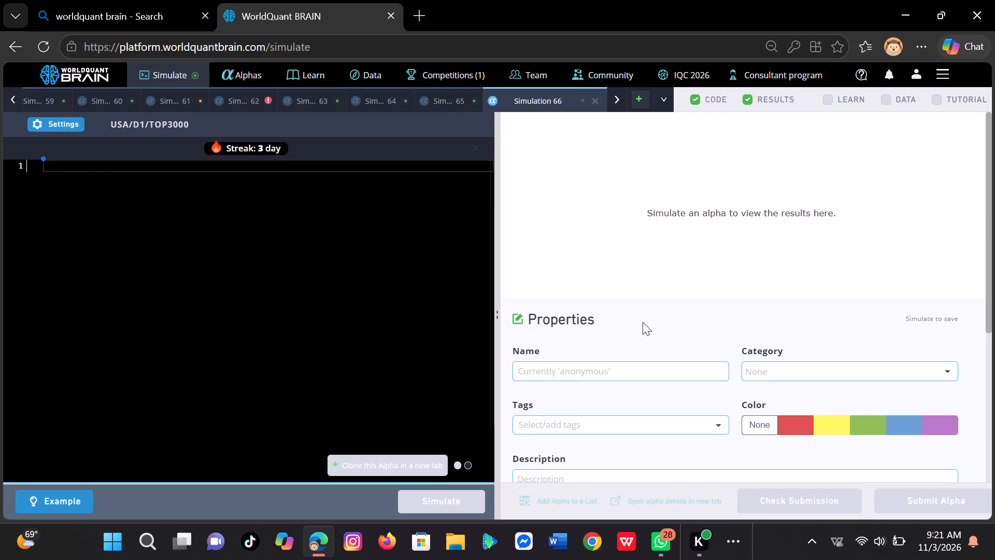
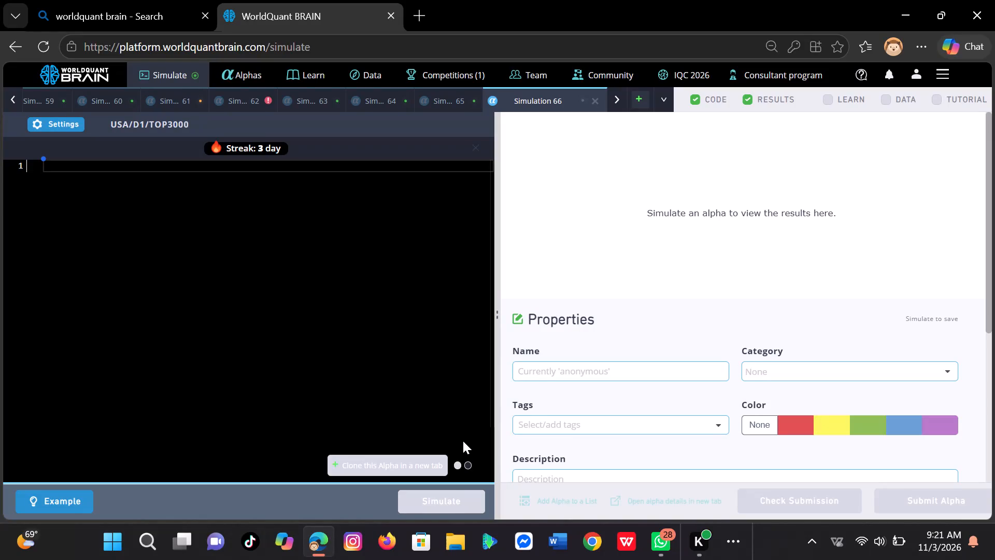
Enter the alpha expression -scl12_buzz in Simulation 66 and simulate it with the USA/D1/TOP3000 settings.
{"action": "key", "text": "ctrl+v"}
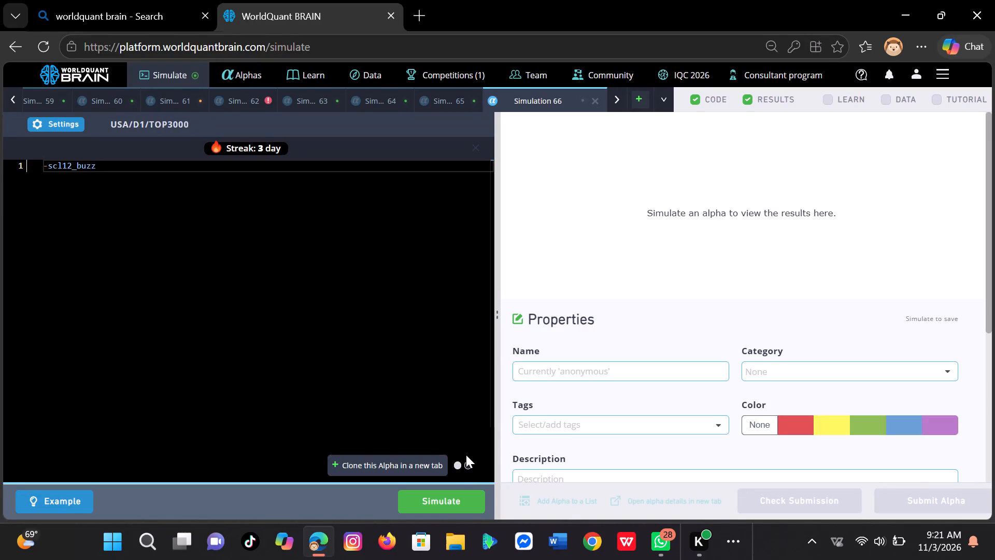
{"action": "left_click", "coordinate": [454, 494]}
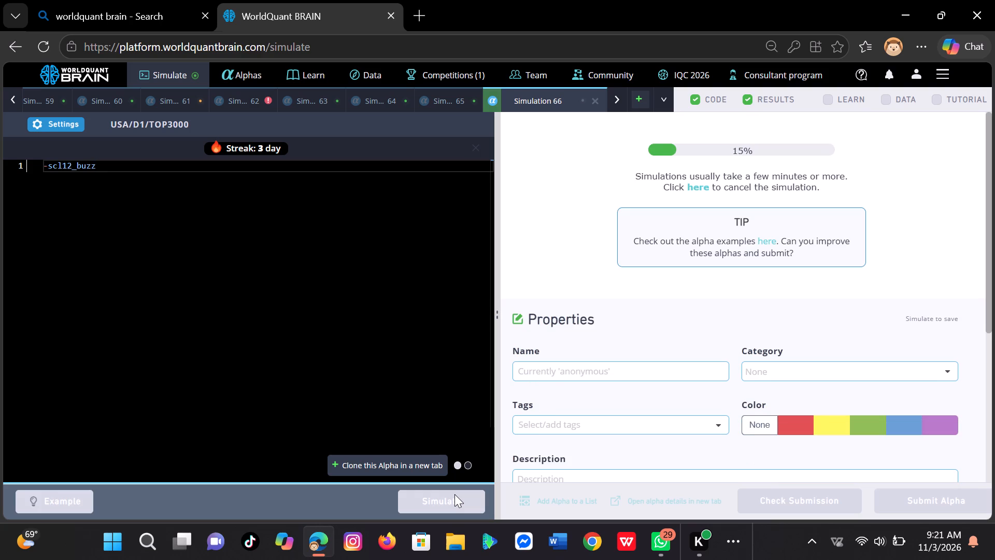
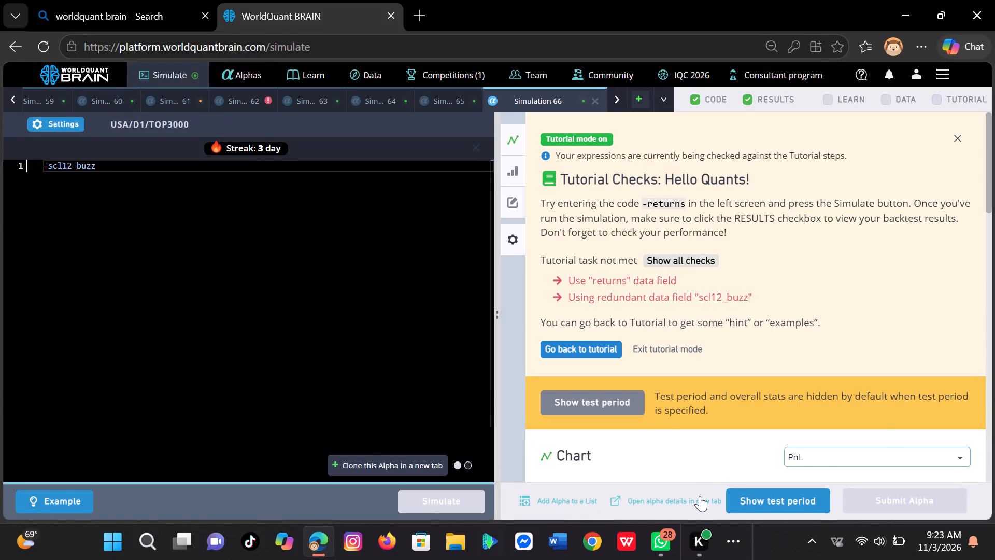
Show the test period results for the -scl12_buzz alpha in Simulation 66 and run its self-correlation check.
{"action": "left_click", "coordinate": [819, 501]}
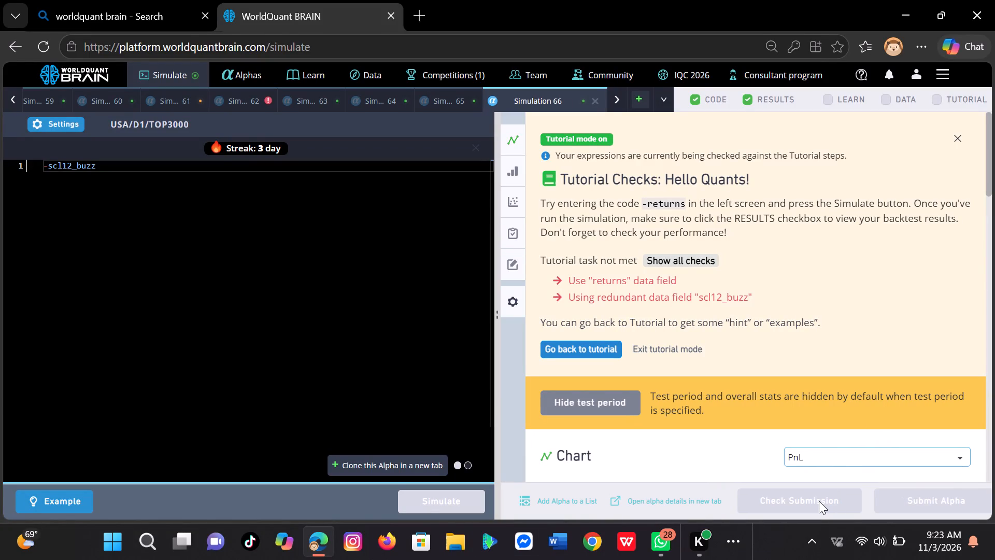
{"action": "scroll", "coordinate": [830, 389], "scroll_direction": "down", "scroll_amount": 2}
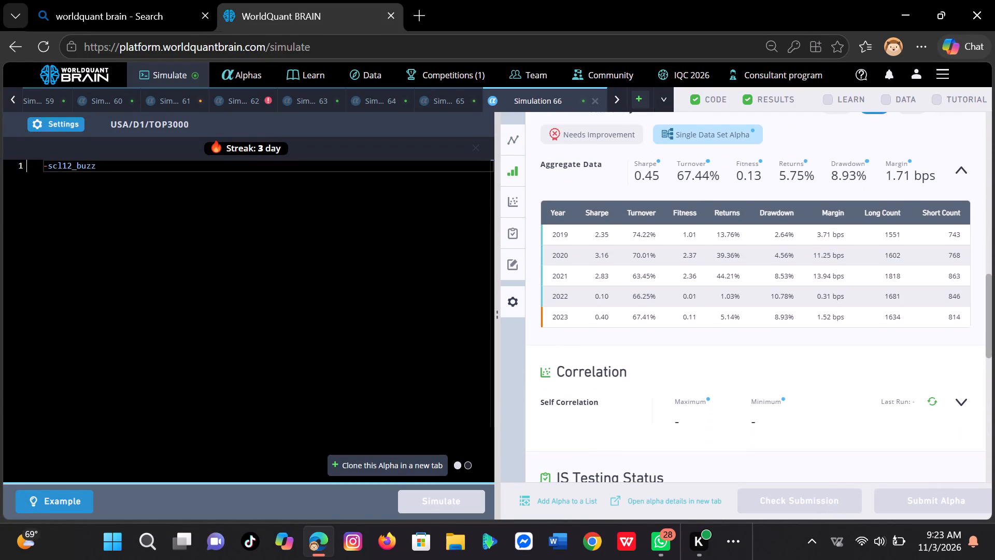
{"action": "scroll", "coordinate": [830, 389], "scroll_direction": "down", "scroll_amount": 1}
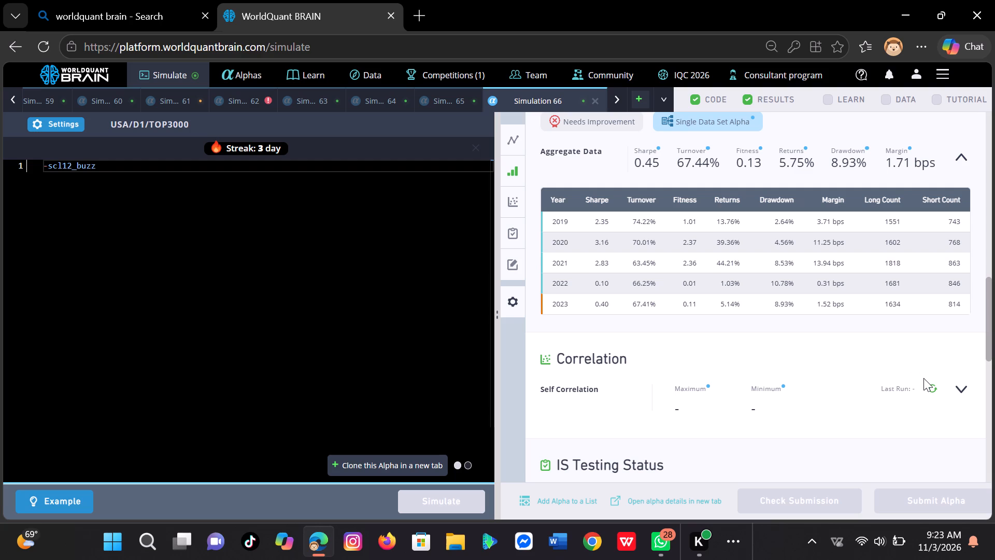
{"action": "left_click", "coordinate": [933, 384]}
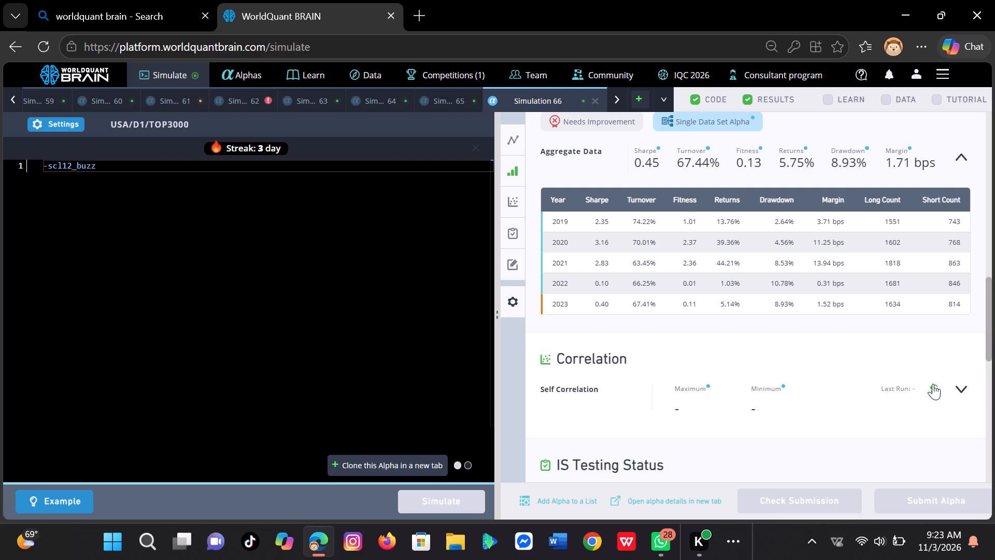
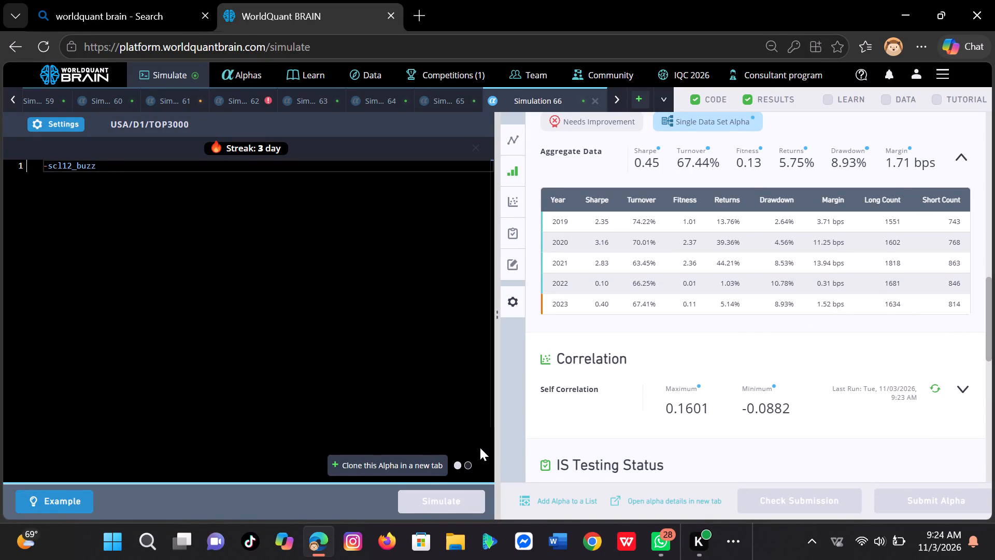
Clone the -scl12_buzz alpha from Simulation 66 into a new simulation and simulate it with the same USA/D1/TOP3000 settings.
{"action": "left_click", "coordinate": [425, 464]}
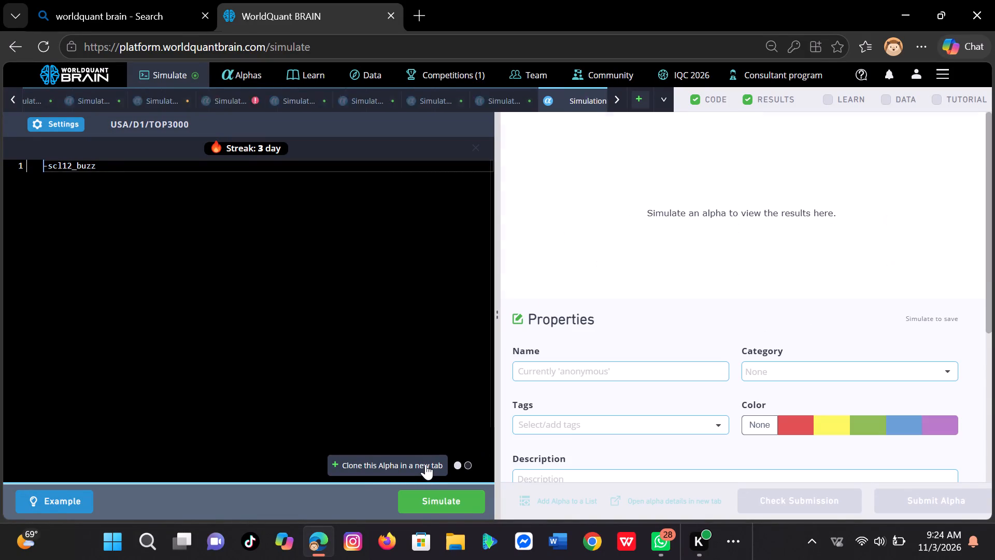
{"action": "left_click", "coordinate": [466, 503]}
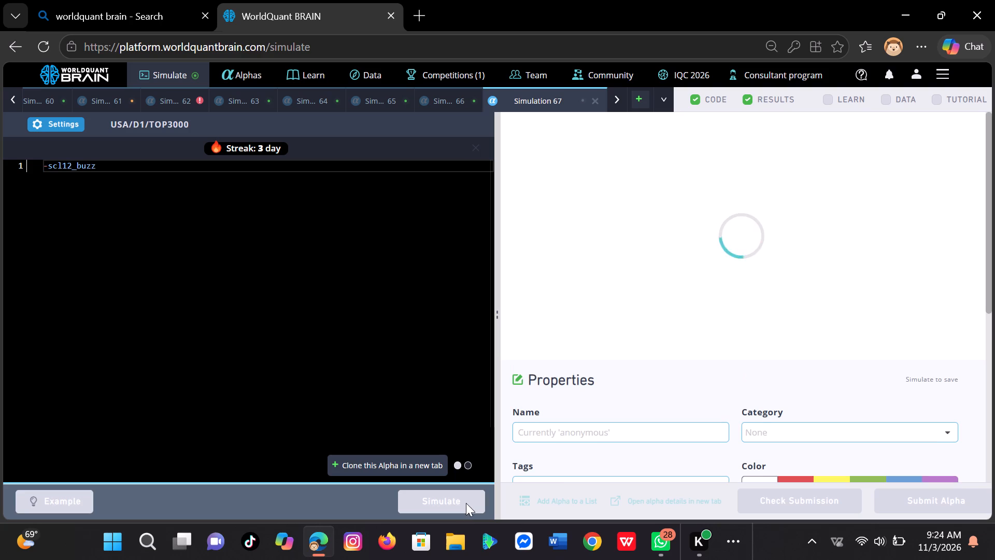
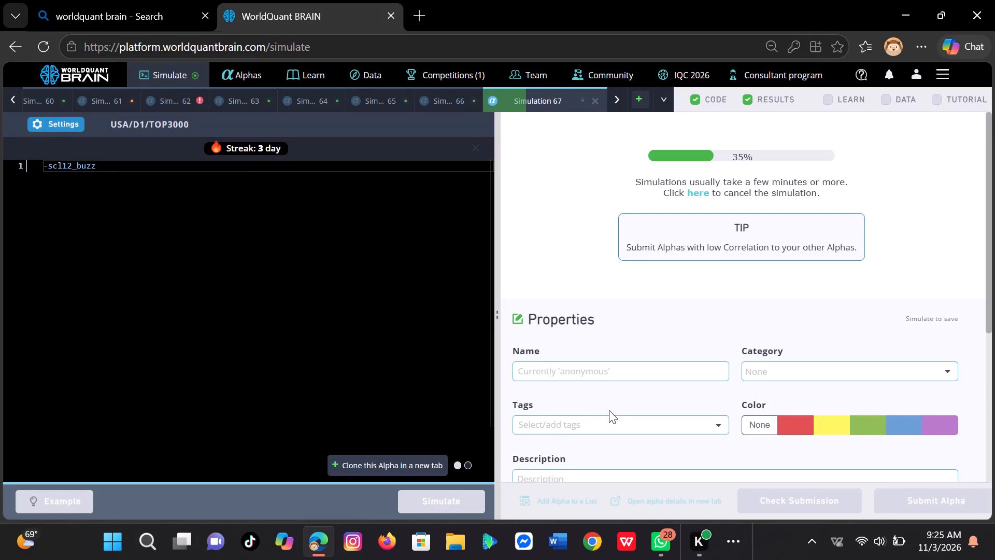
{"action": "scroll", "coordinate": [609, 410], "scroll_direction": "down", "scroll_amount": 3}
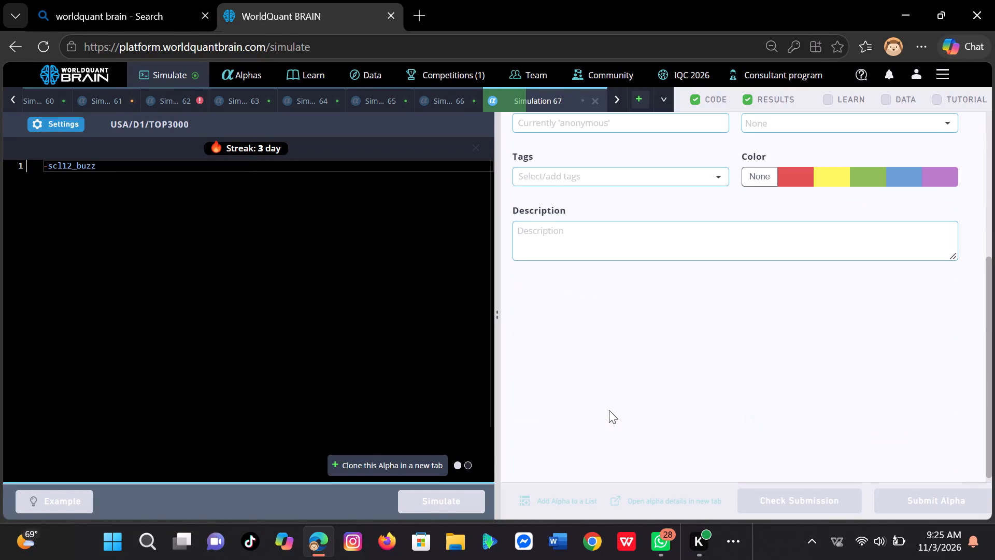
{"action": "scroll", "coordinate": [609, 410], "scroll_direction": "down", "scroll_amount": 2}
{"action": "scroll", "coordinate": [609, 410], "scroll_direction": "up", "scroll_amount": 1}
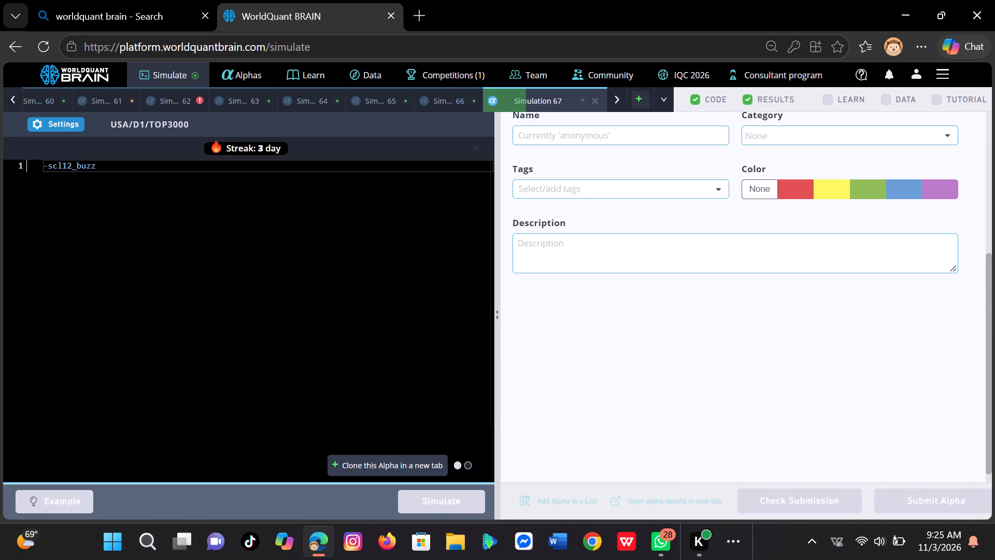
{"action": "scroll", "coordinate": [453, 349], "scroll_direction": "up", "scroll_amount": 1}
Open a new blank simulation for the next alpha expression.
{"action": "left_click", "coordinate": [641, 100]}
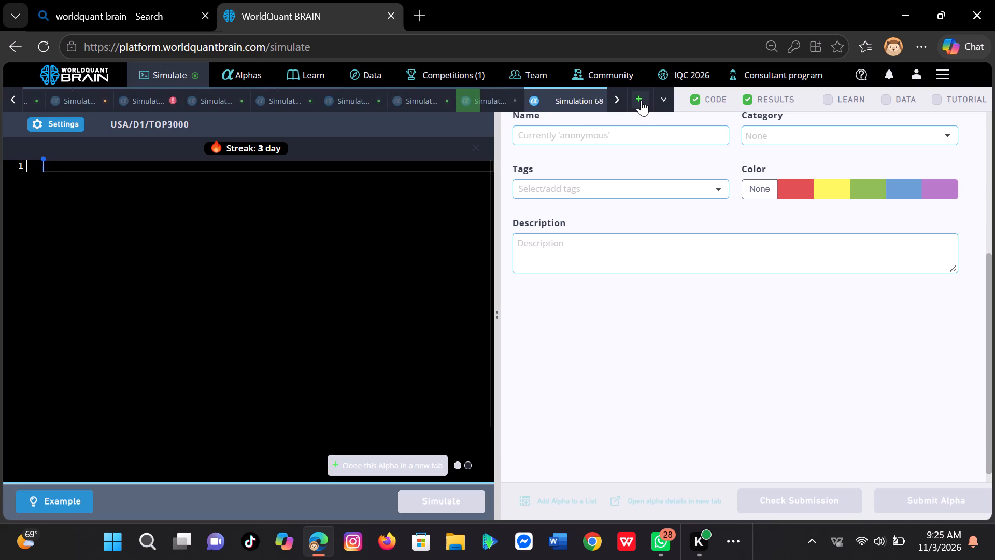
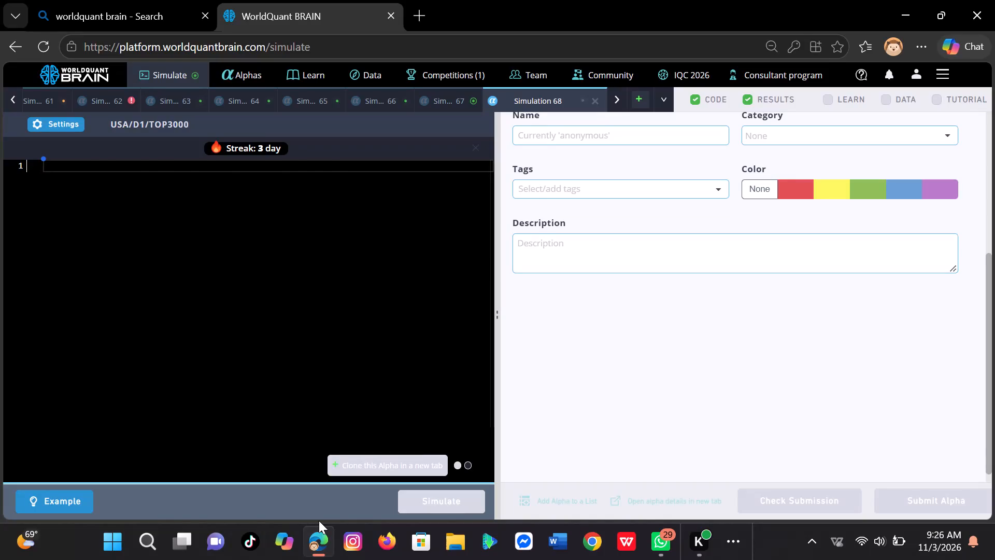
Enter ts_mean(fn_oth_income_loss_fx_transaction_and_tax_translation_adj_a,252) as the alpha expression in Simulation 68 and simulate it.
{"action": "key", "text": "ctrl+v"}
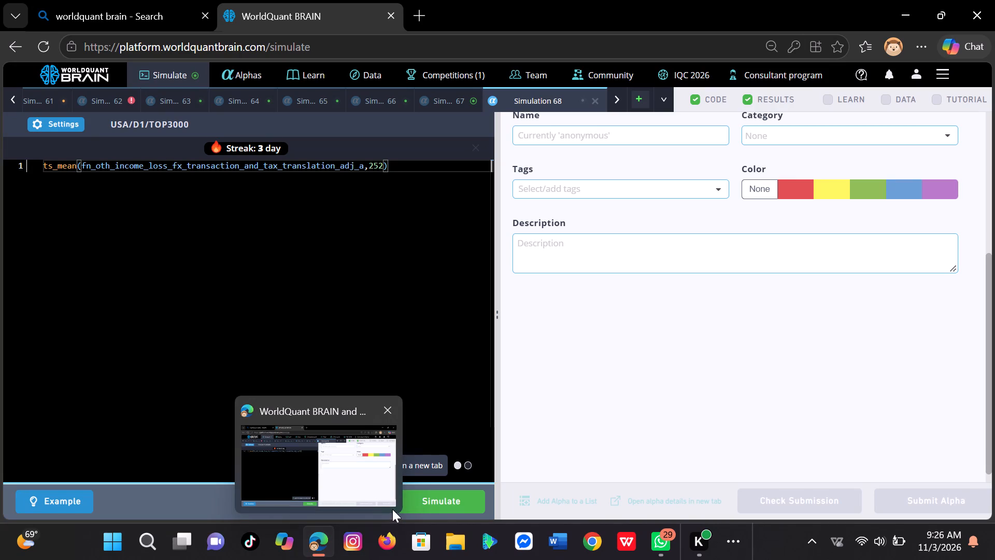
{"action": "left_click", "coordinate": [444, 501]}
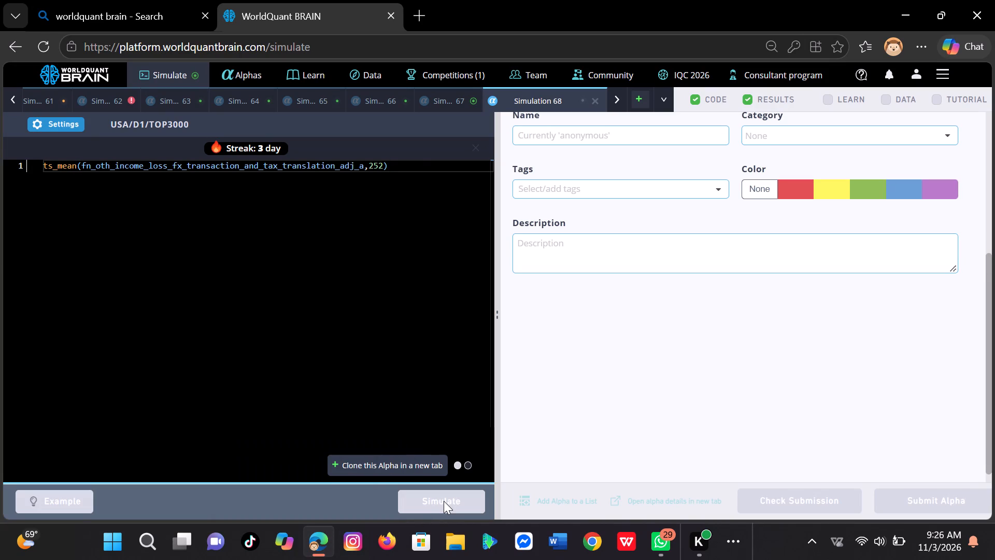
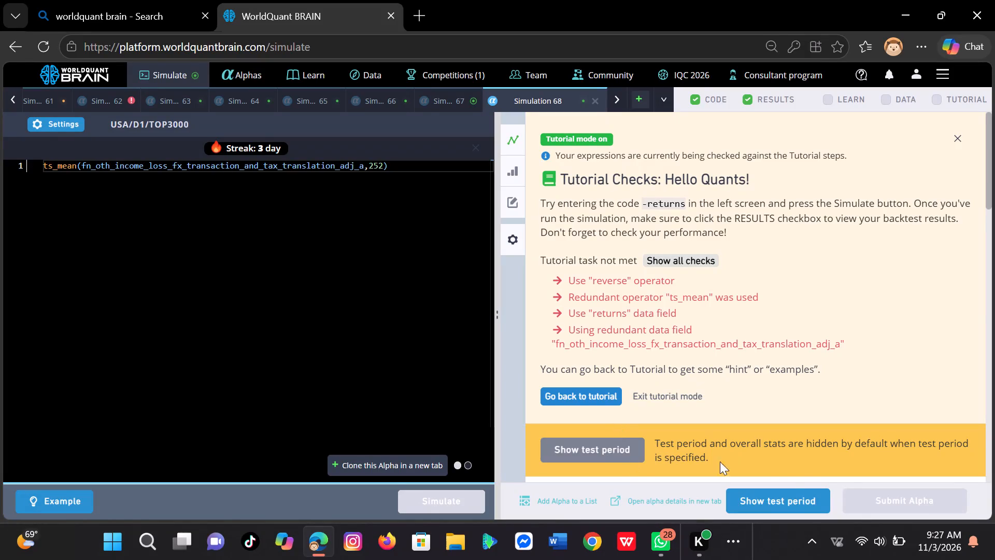
Reveal the test period for Simulation 68 and examine its PnL chart, yearly IS summary, correlation and remaining result sections.
{"action": "left_click", "coordinate": [786, 495]}
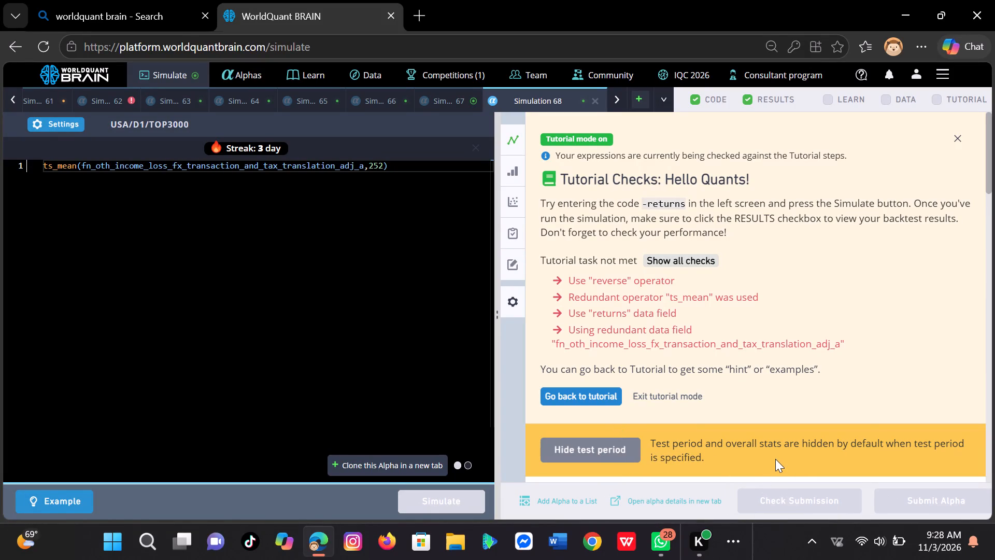
{"action": "scroll", "coordinate": [775, 459], "scroll_direction": "down", "scroll_amount": 1}
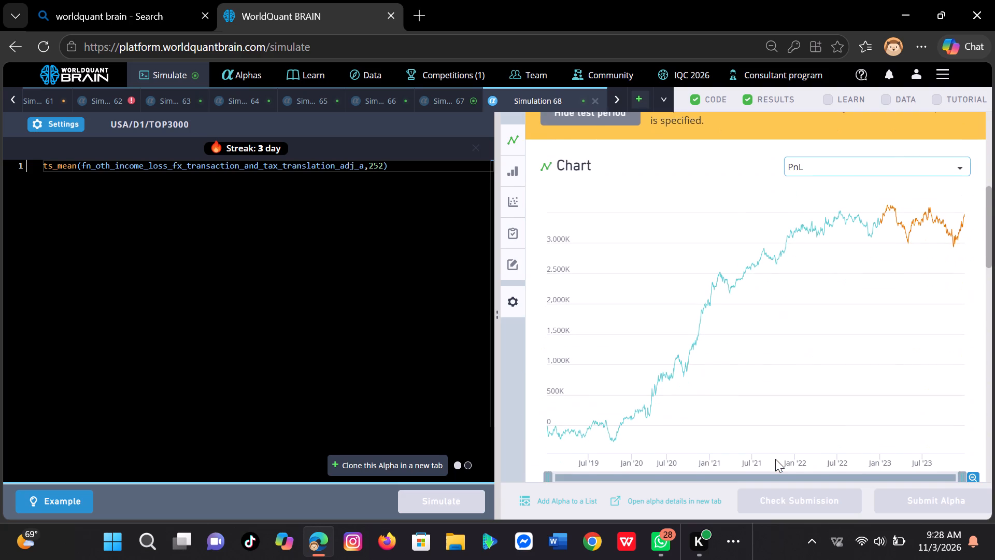
{"action": "scroll", "coordinate": [775, 459], "scroll_direction": "down", "scroll_amount": 3}
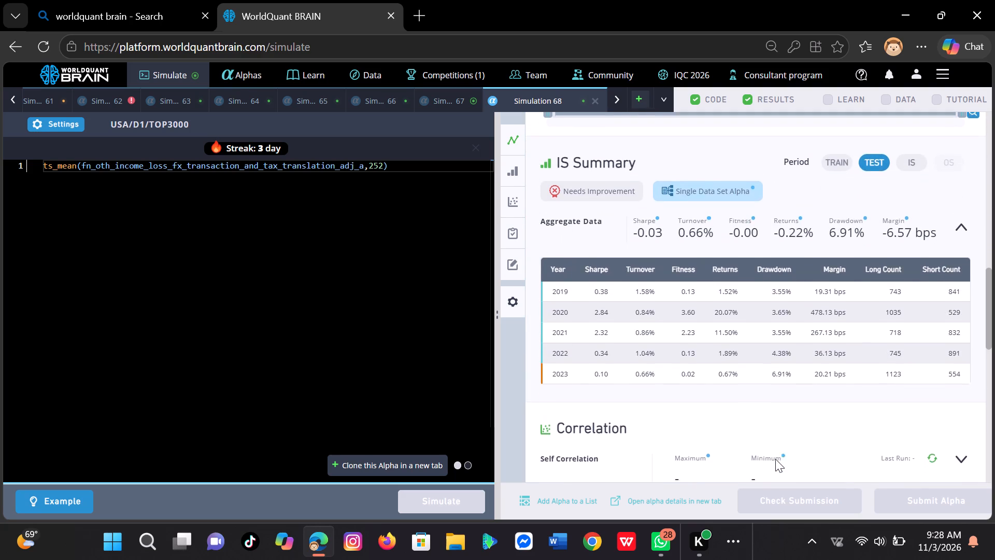
{"action": "scroll", "coordinate": [775, 459], "scroll_direction": "down", "scroll_amount": 3}
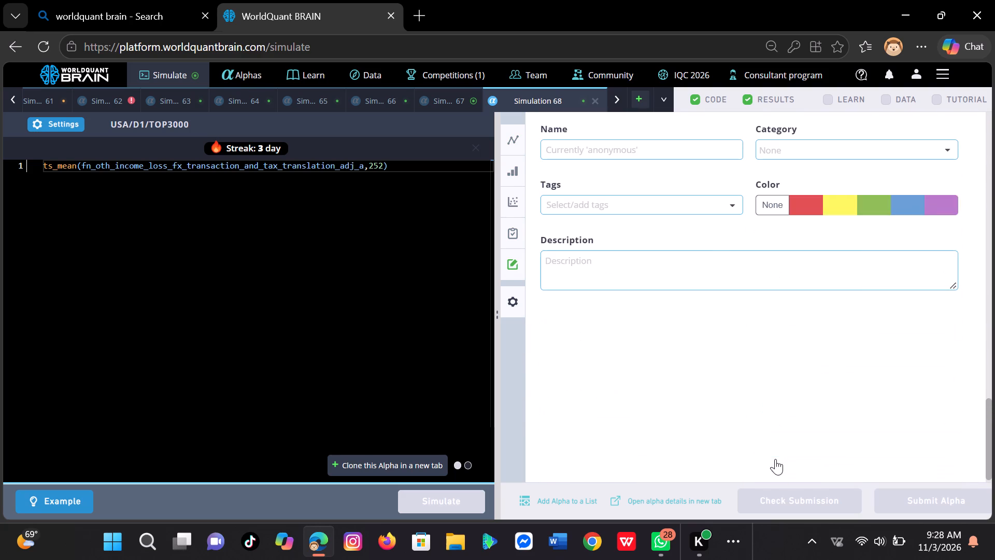
{"action": "scroll", "coordinate": [775, 459], "scroll_direction": "down", "scroll_amount": 1}
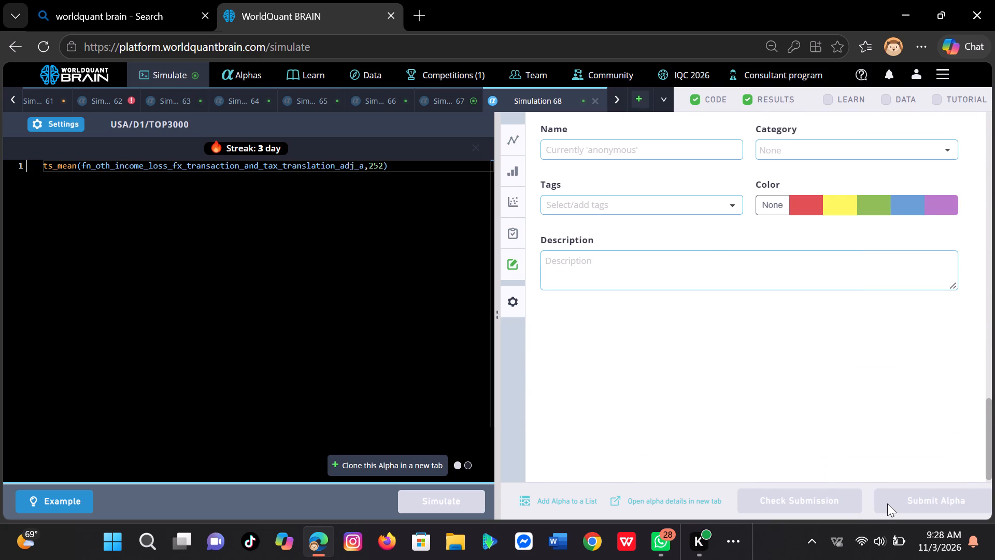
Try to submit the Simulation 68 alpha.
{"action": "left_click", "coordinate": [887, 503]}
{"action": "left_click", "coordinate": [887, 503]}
Open a new blank simulation for the next alpha expression.
{"action": "left_click", "coordinate": [642, 104]}
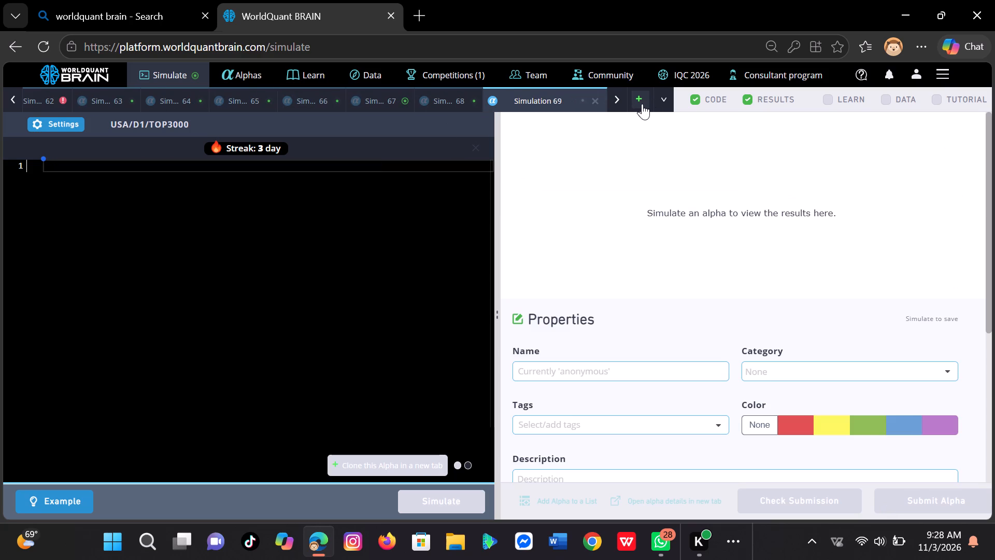
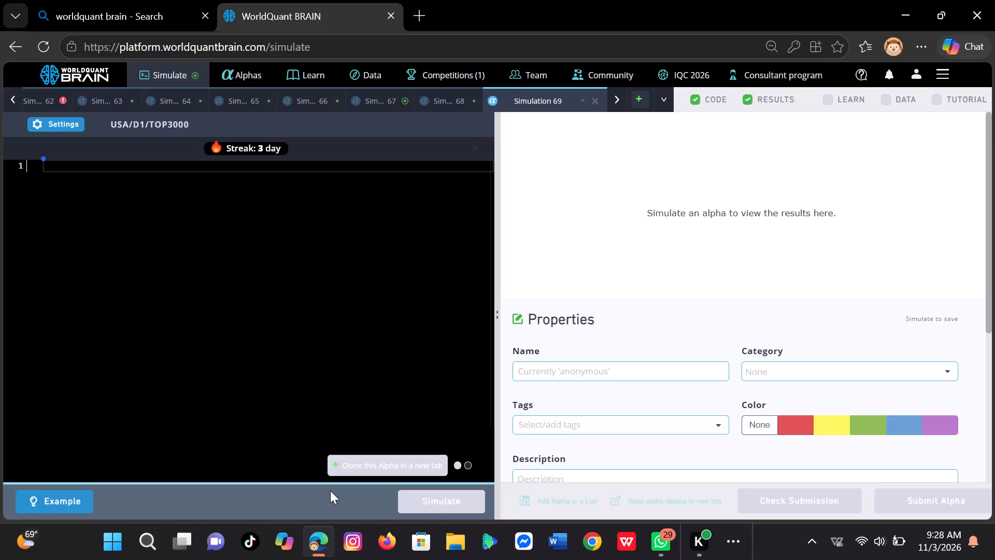
Paste the copied trade_when expression using pcr_oi_270 < 0.4 and the implied_volatility_call_360 / implied_volatility_put_360 ratio into Simulation 69 and simulate it.
{"action": "key", "text": "ctrl+v"}
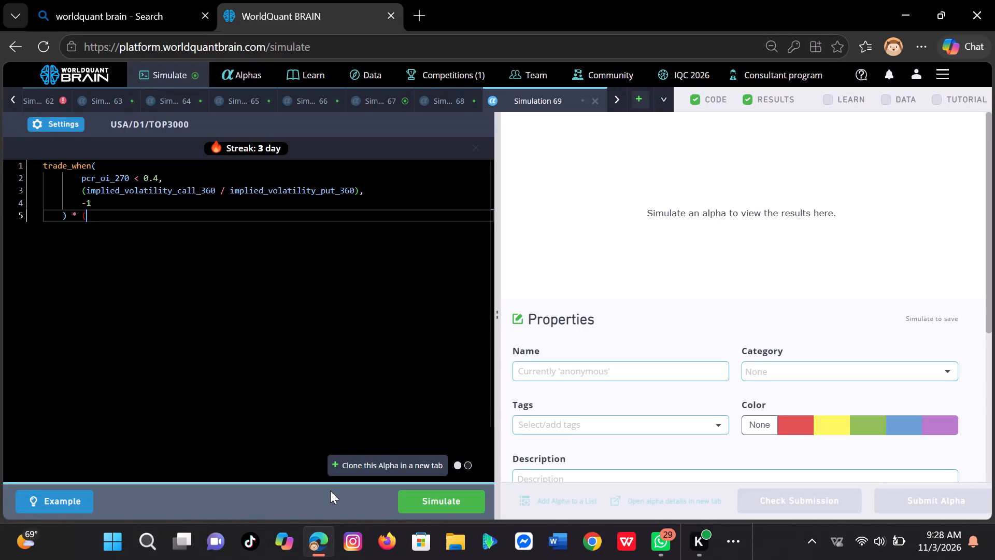
{"action": "left_click", "coordinate": [473, 505]}
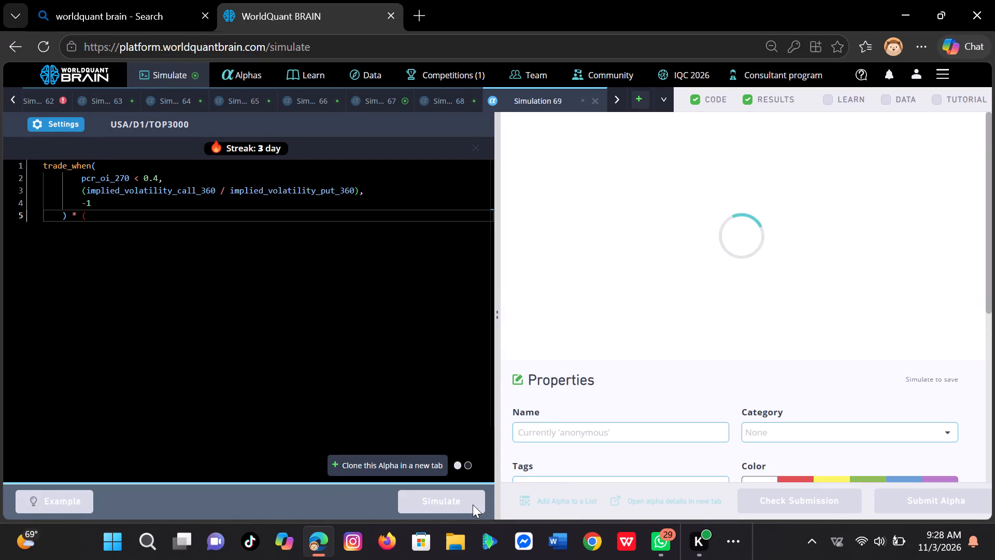
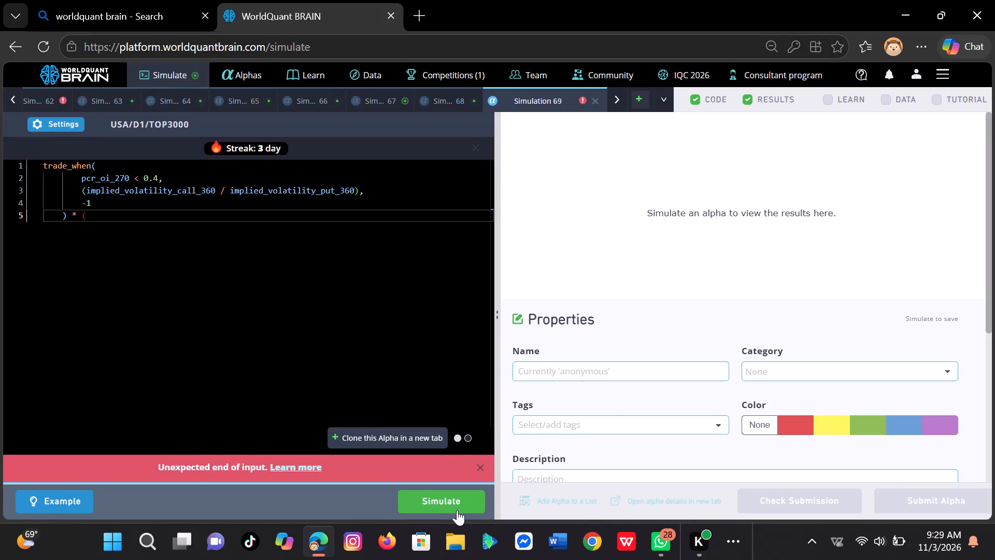
Delete the trailing ") * (" and the -1 argument from Simulation 69's trade_when expression and simulate it again.
{"action": "left_click", "coordinate": [457, 510]}
{"action": "left_click", "coordinate": [201, 218]}
{"action": "key", "text": "BackSpace"}
{"action": "key", "text": "BackSpace"}
{"action": "key", "text": "BackSpace"}
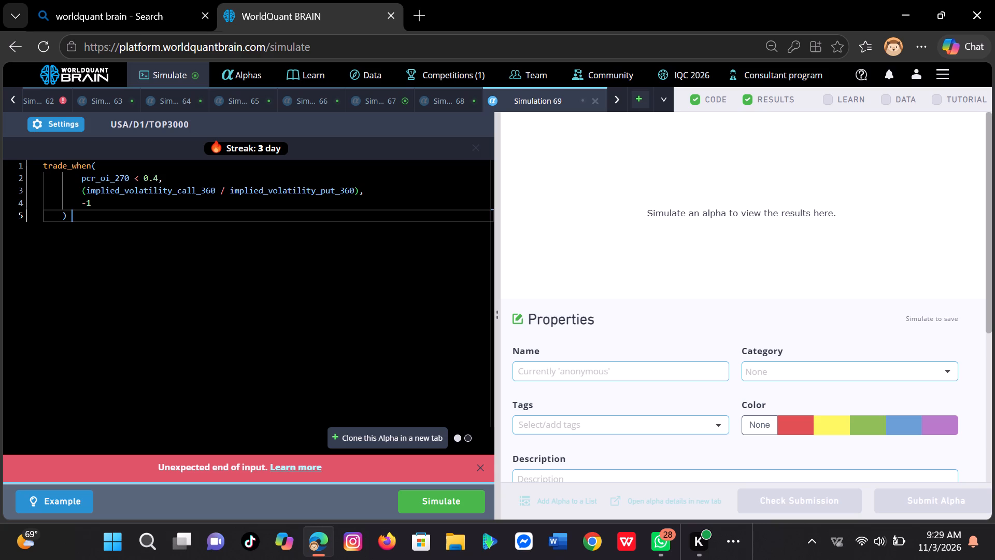
{"action": "key", "text": "BackSpace"}
{"action": "key", "text": "BackSpace"}
{"action": "key", "text": "BackSpace"}
{"action": "key", "text": "BackSpace"}
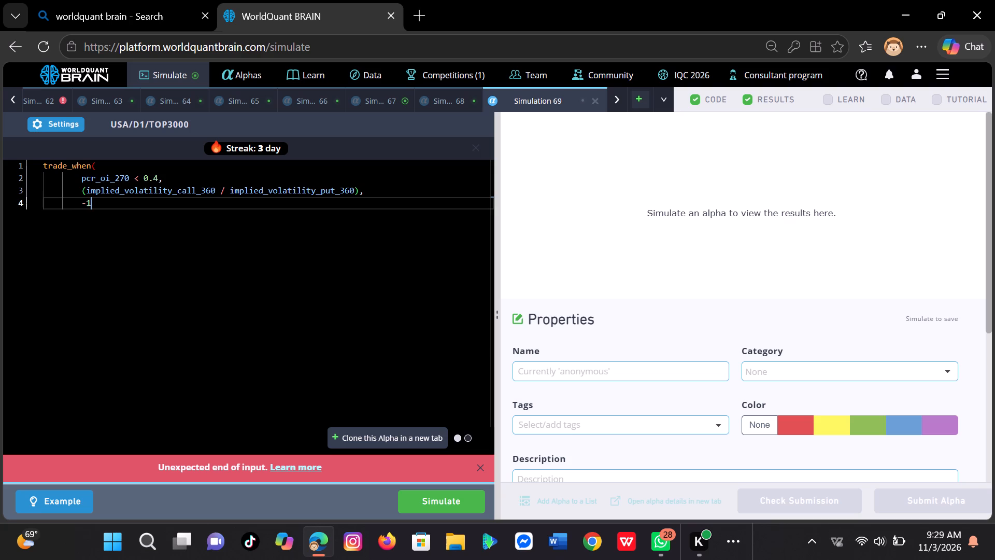
{"action": "key", "text": "BackSpace"}
{"action": "key", "text": "BackSpace"}
{"action": "key", "text": "BackSpace"}
{"action": "key", "text": "BackSpace"}
{"action": "key", "text": "BackSpace"}
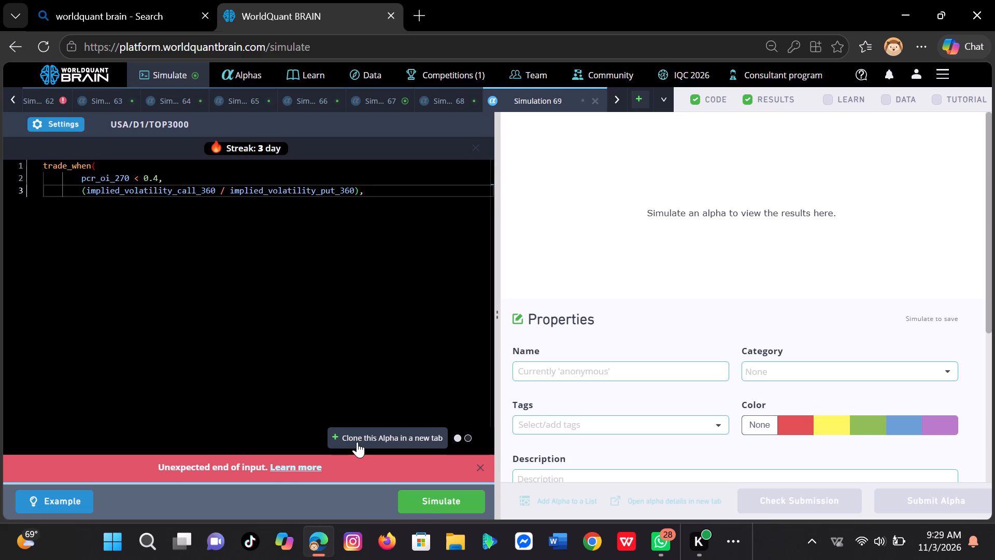
{"action": "left_click", "coordinate": [428, 499]}
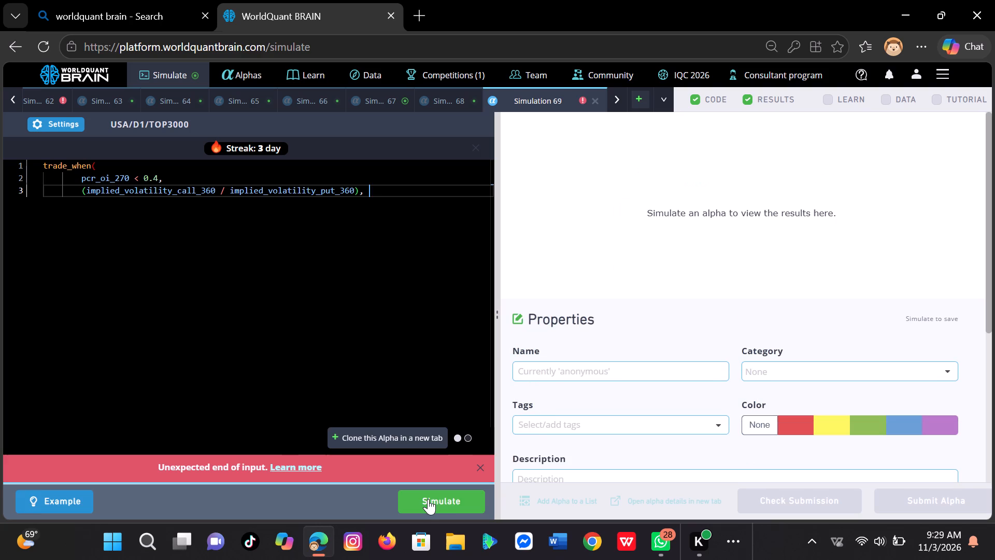